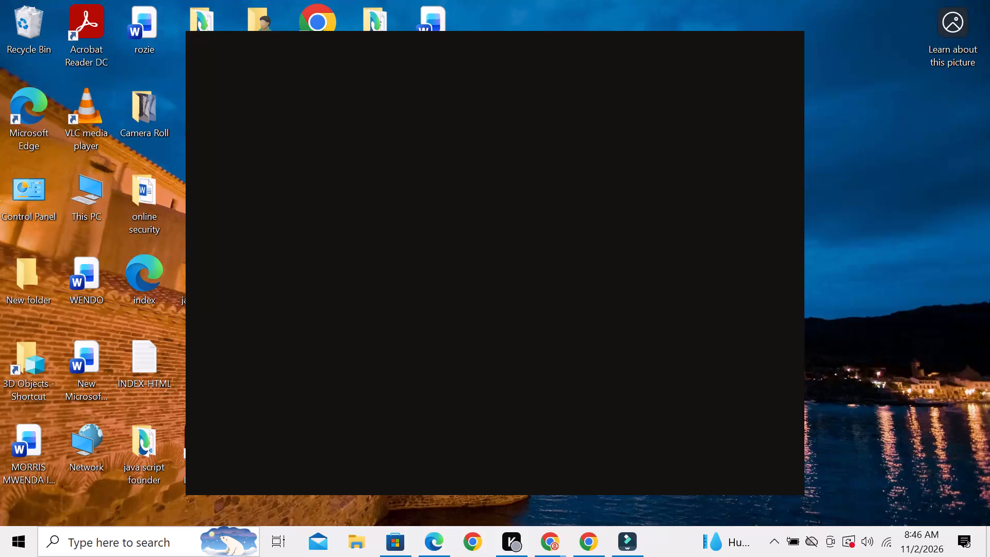
Switch to Wondershare Filmora with the untitled project.
click(622, 543)
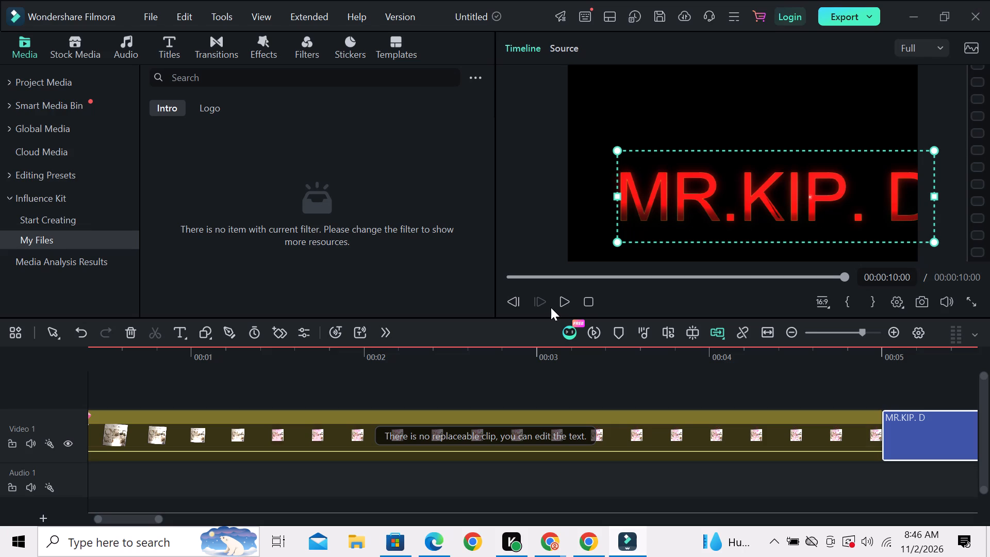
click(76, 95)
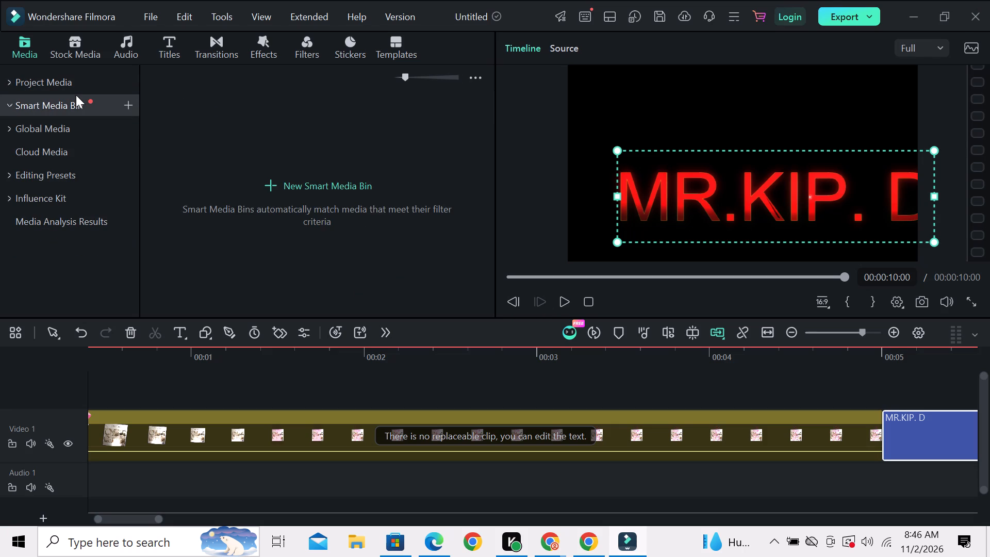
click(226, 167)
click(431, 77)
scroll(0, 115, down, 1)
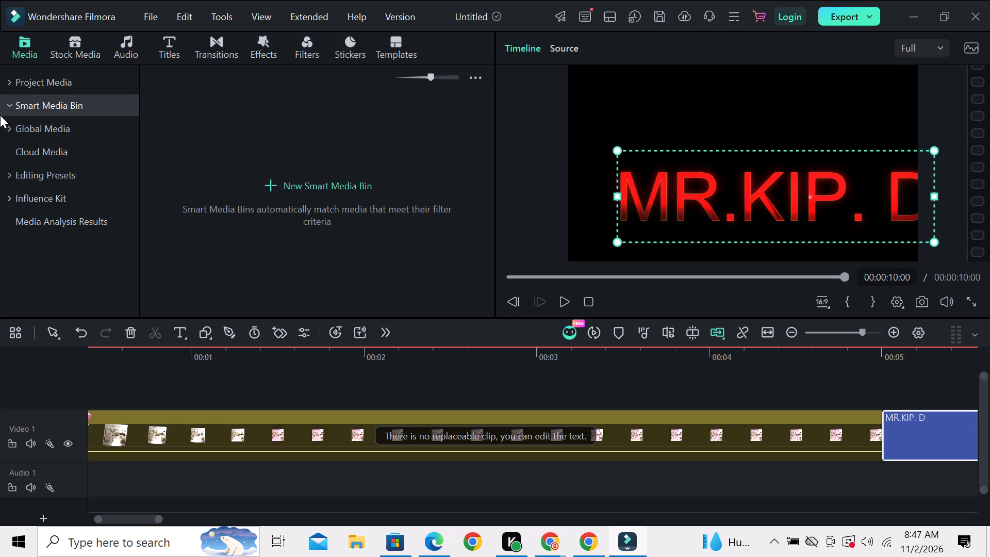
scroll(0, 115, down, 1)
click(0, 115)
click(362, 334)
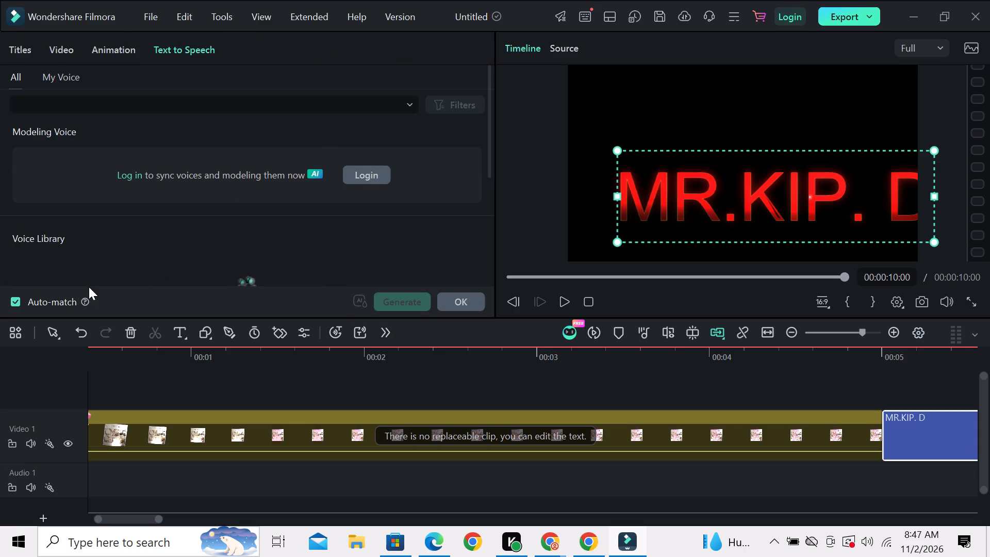
Open the first clip on the Video 1 track for editing in Create Logo Reveal.
click(138, 440)
click(122, 431)
triple_click(122, 431)
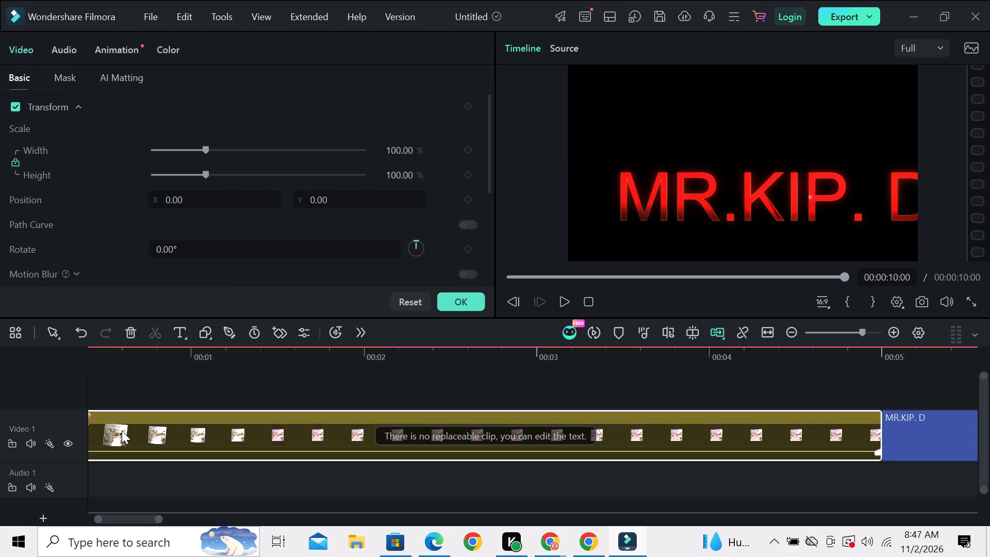
click(122, 431)
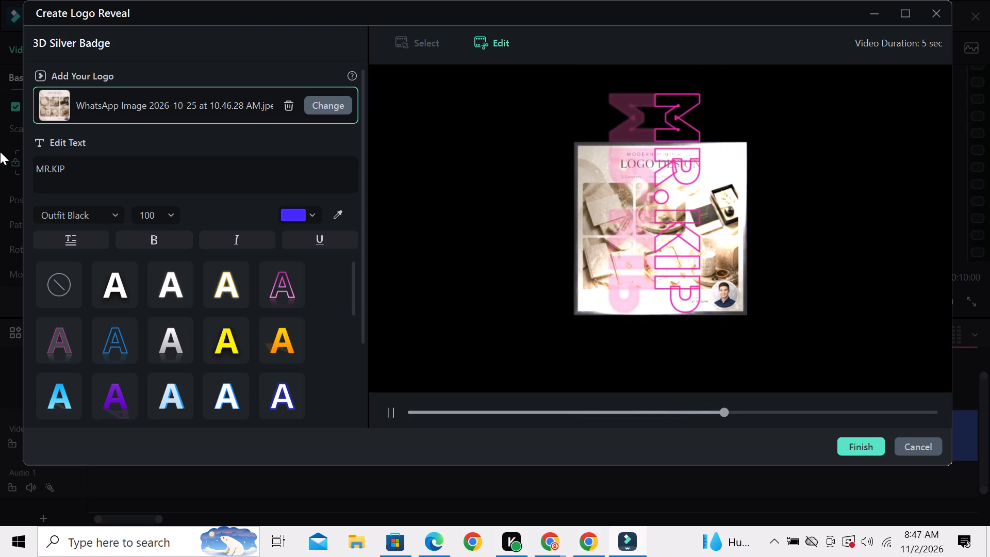
Replace the logo reveal text with "WELCOME TO KI[ PO".
click(67, 165)
key(BackSpace)
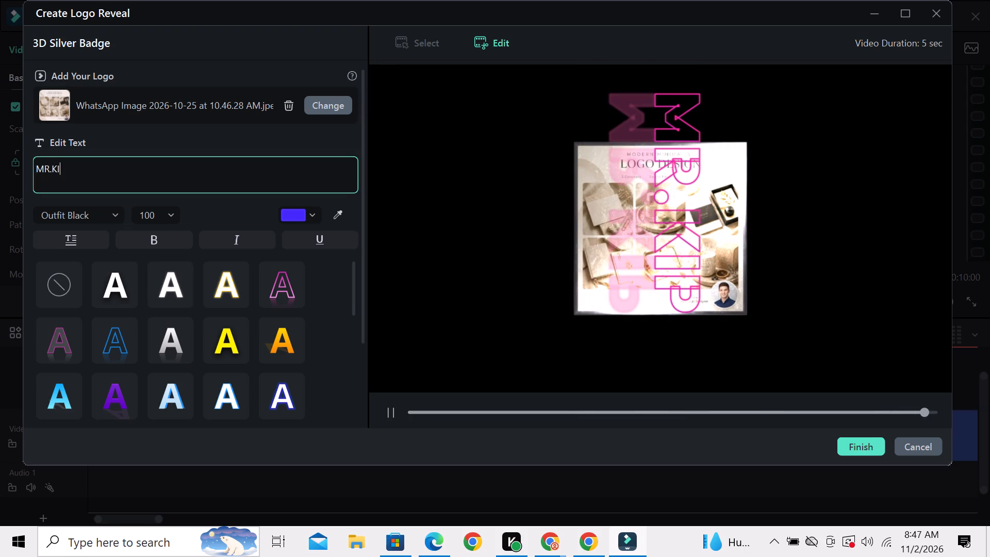
key(BackSpace)
key(BackSpace)
key(BackSpace)
key(BackSpace)
key(BackSpace)
key(BackSpace)
text(WE)
key(l)
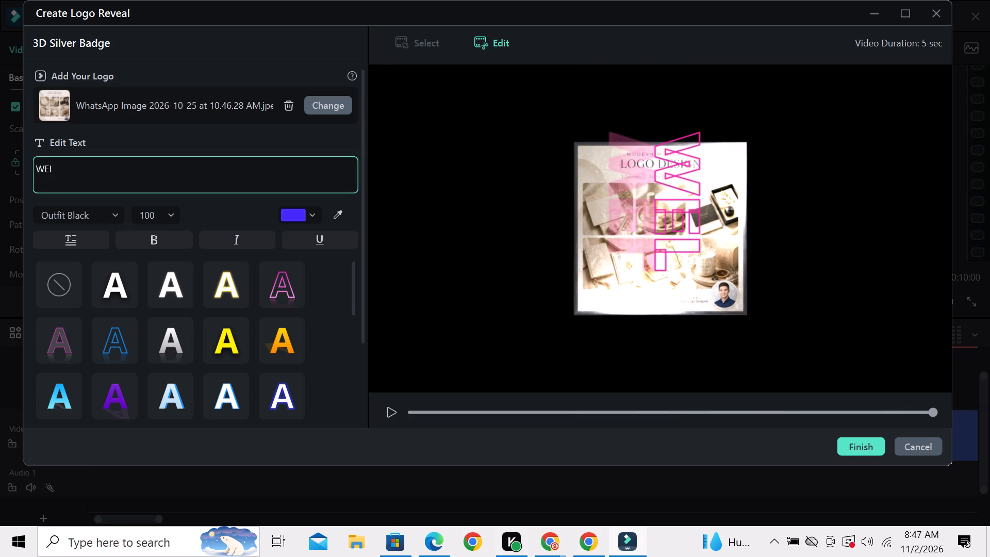
text(COME)
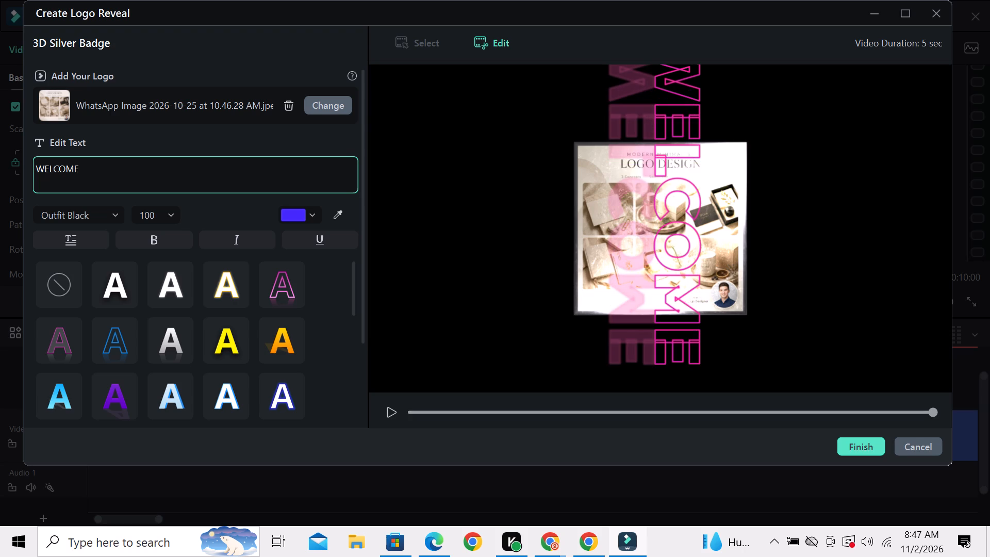
key(space)
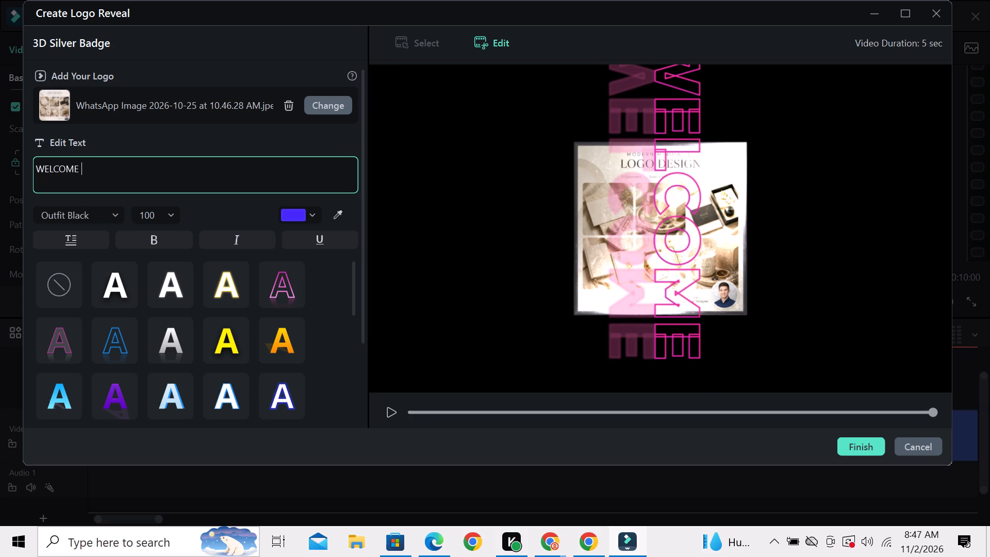
text(TO)
key(space)
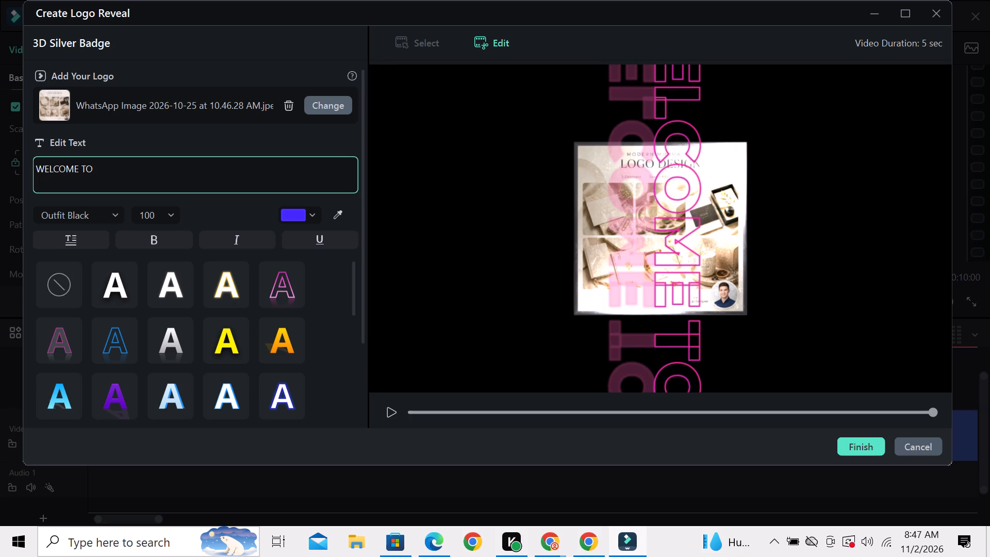
text(KI[)
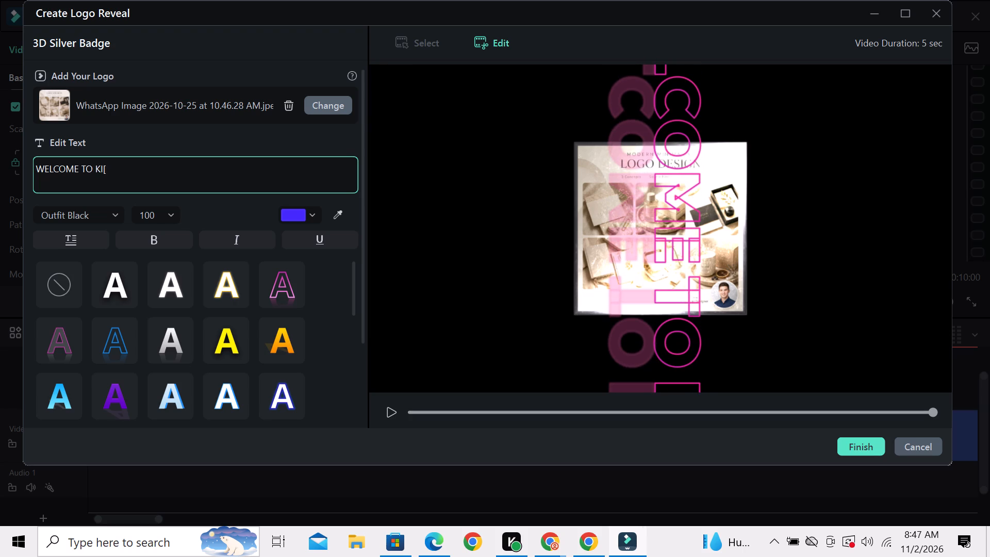
key(space)
text([)
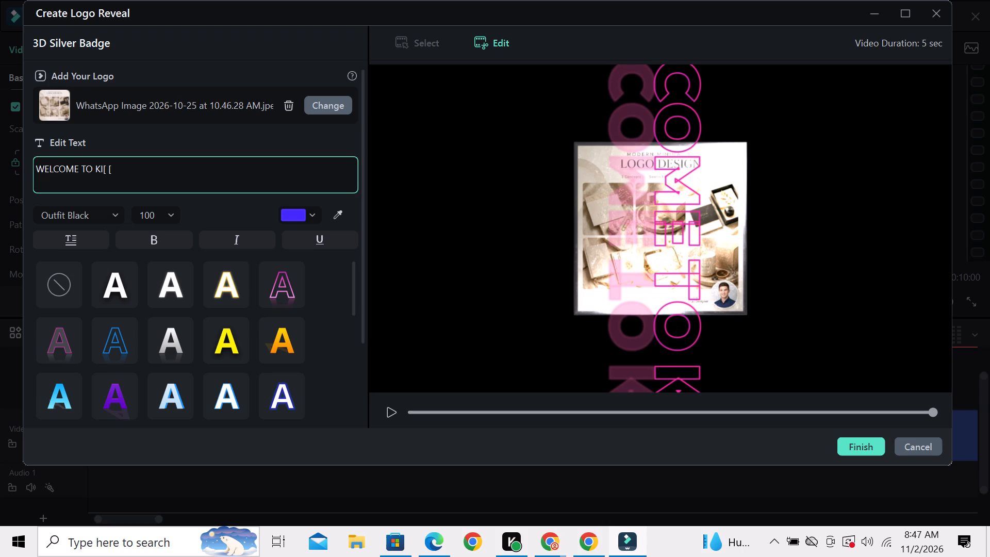
key(BackSpace)
key(p)
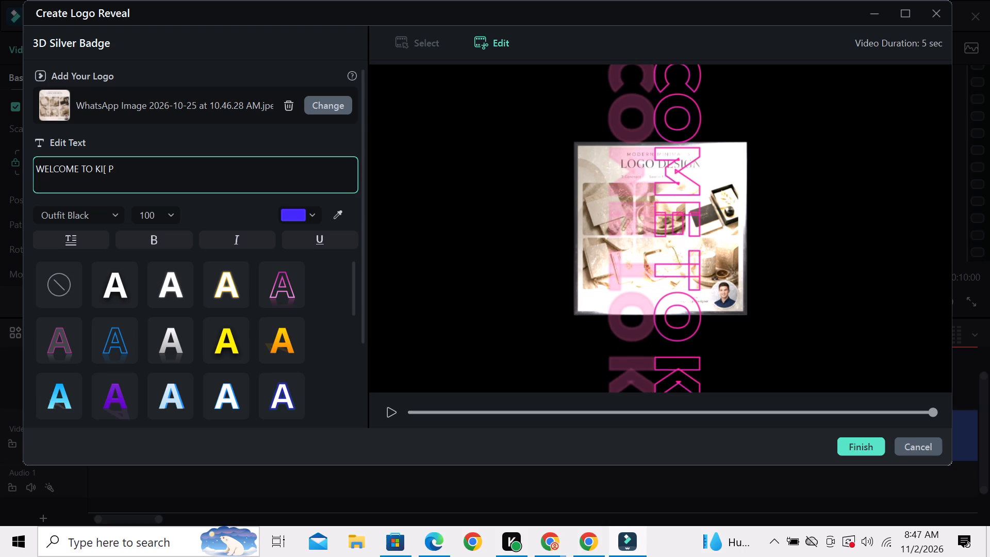
key(r)
key(BackSpace)
key(o)
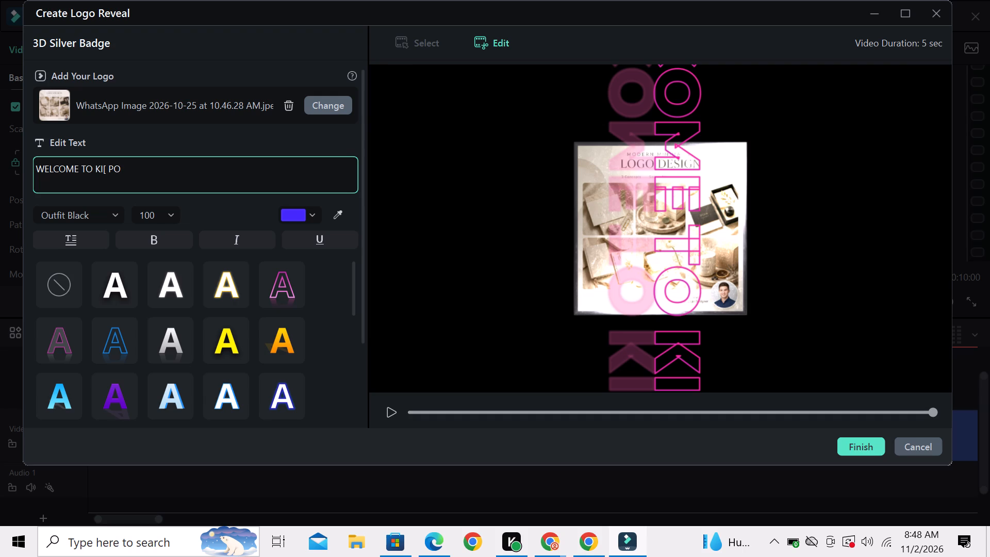
Set the logo reveal text's font size to 45.
click(173, 212)
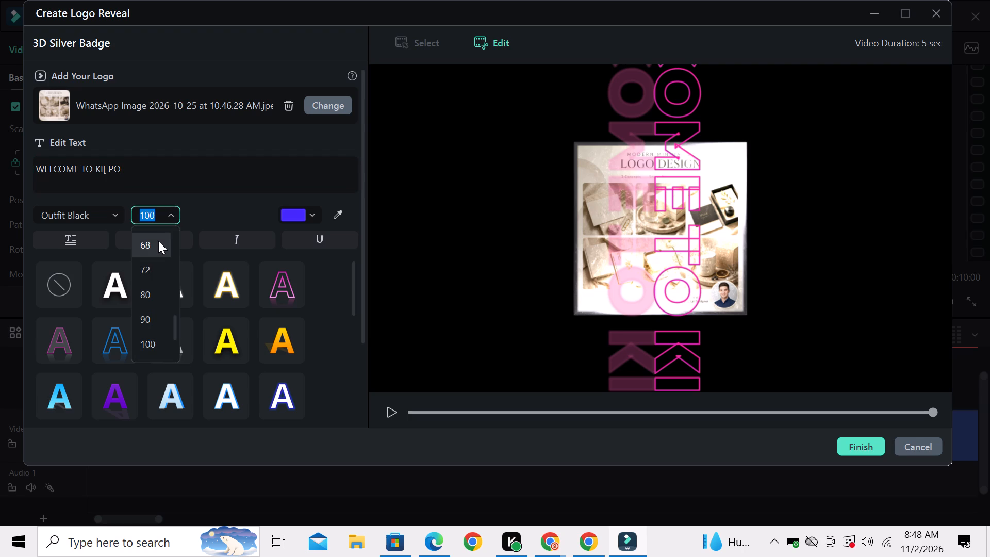
click(158, 243)
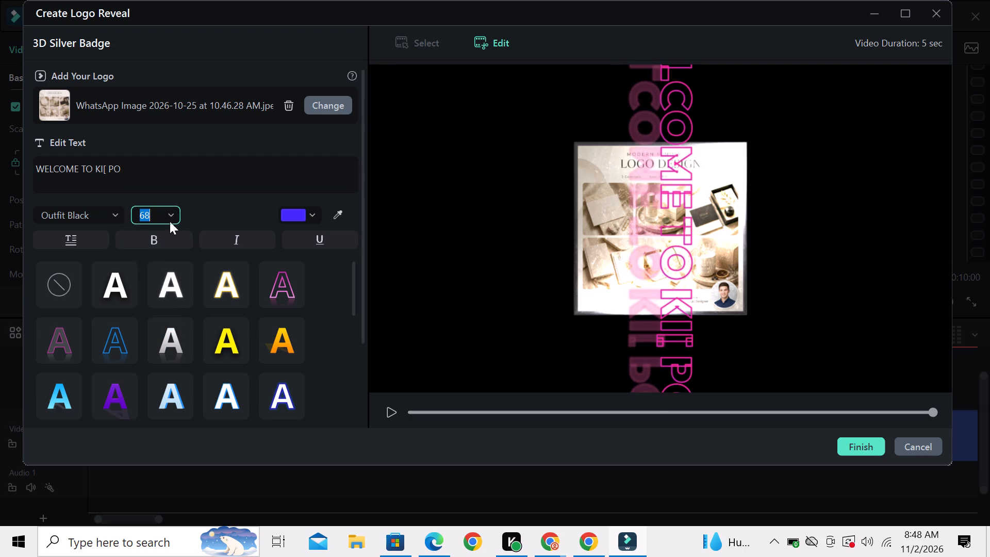
key(BackSpace)
text(45)
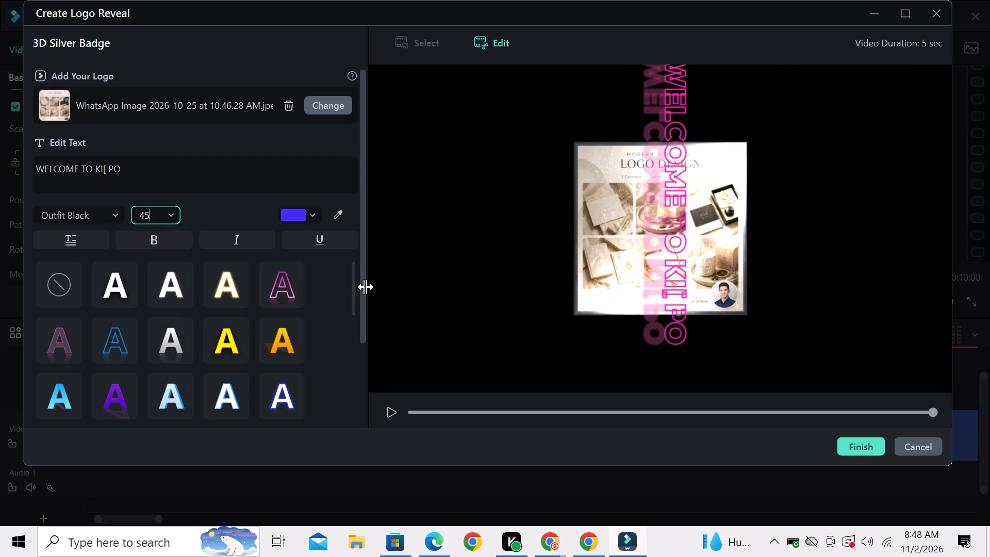
click(497, 327)
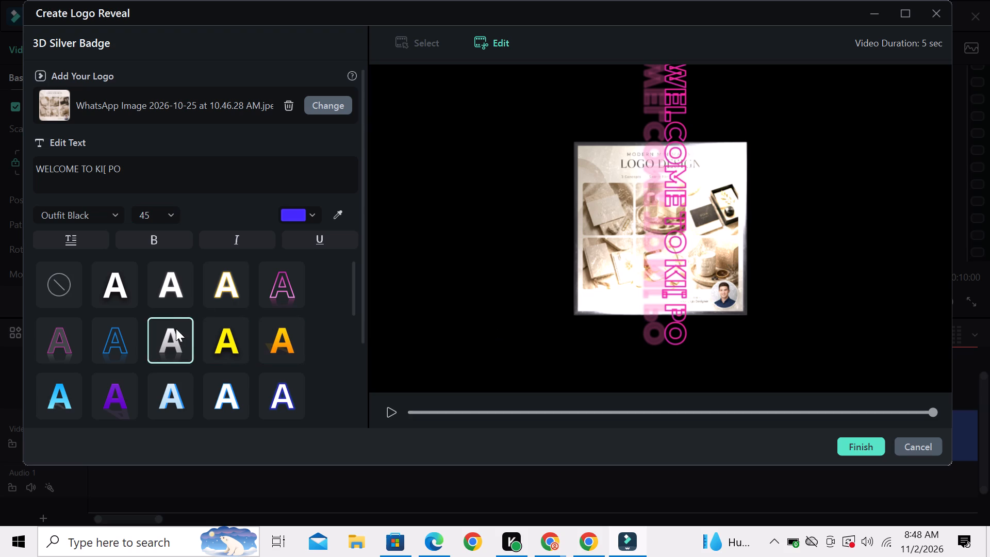
Apply the solid purple text style with a cast shadow to the logo reveal text.
click(129, 392)
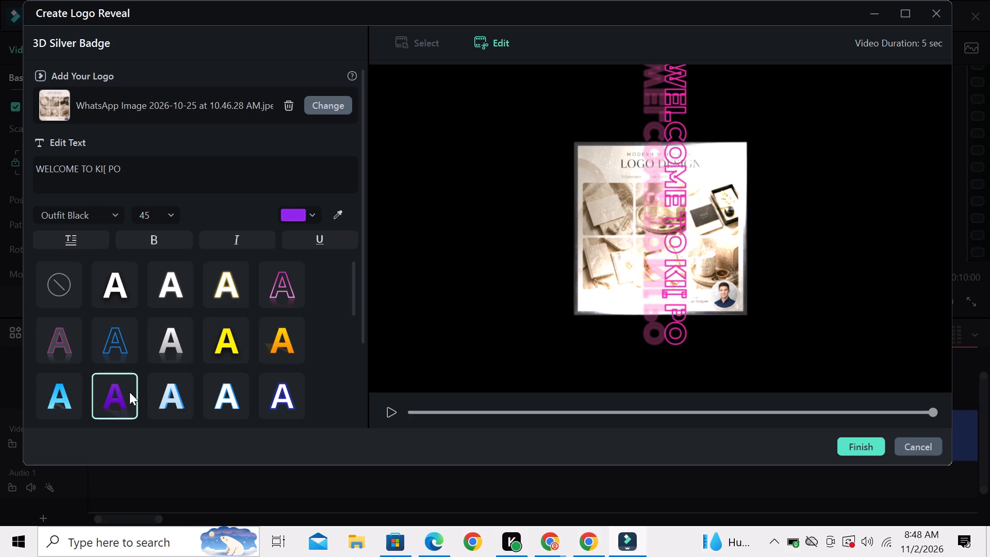
click(129, 392)
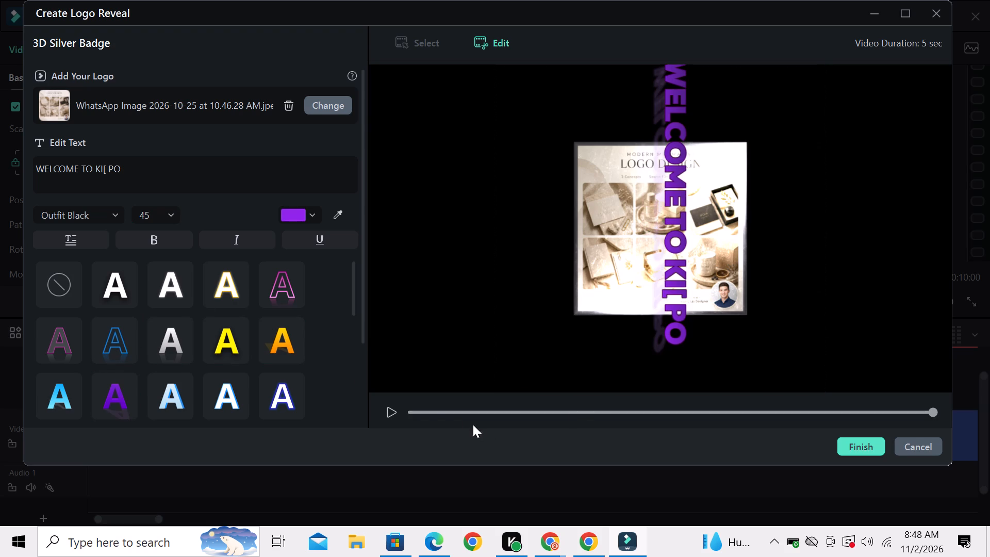
Play the logo reveal preview to review the edited text.
click(385, 414)
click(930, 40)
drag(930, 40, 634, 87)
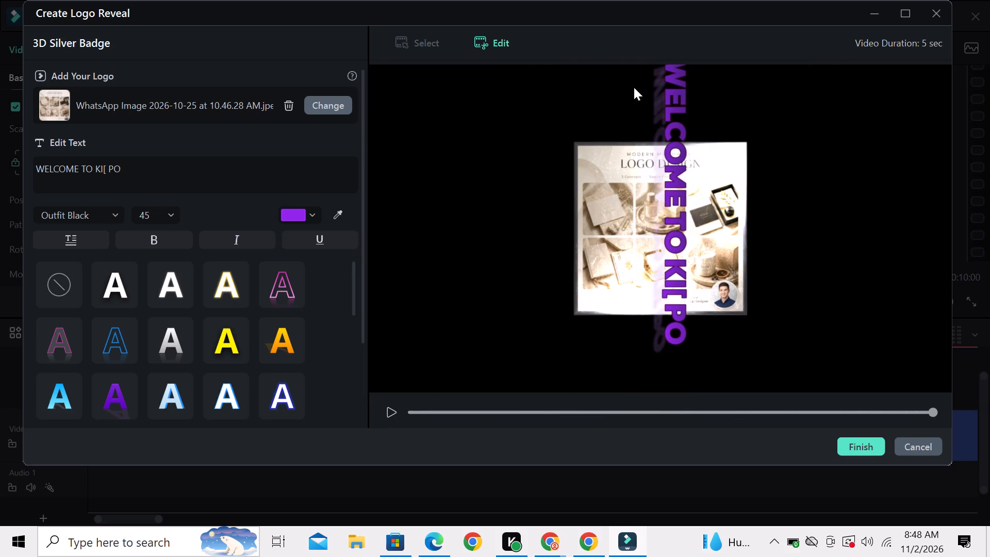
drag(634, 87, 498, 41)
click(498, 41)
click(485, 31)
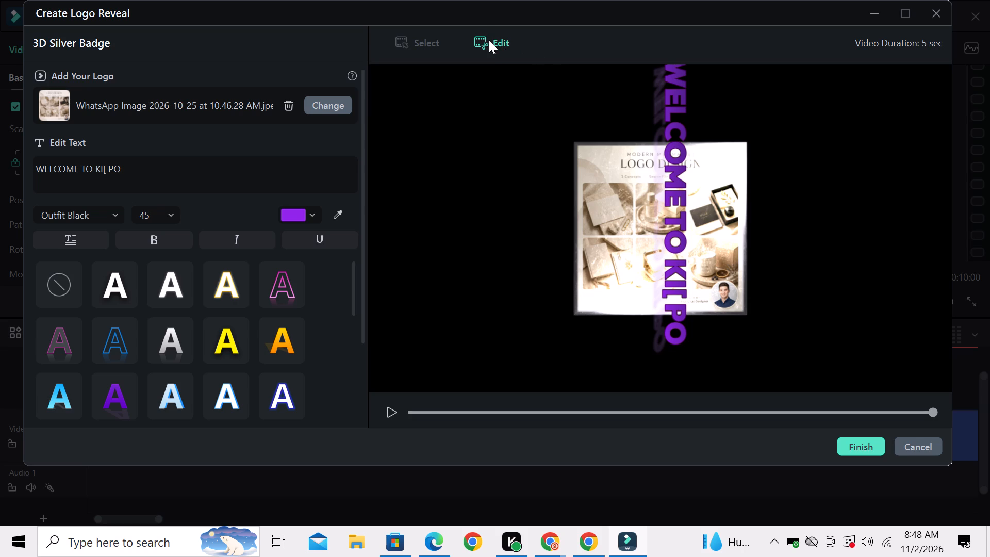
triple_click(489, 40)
Recolour the logo reveal text with a darker purple sampled from the lettering in the preview.
click(335, 211)
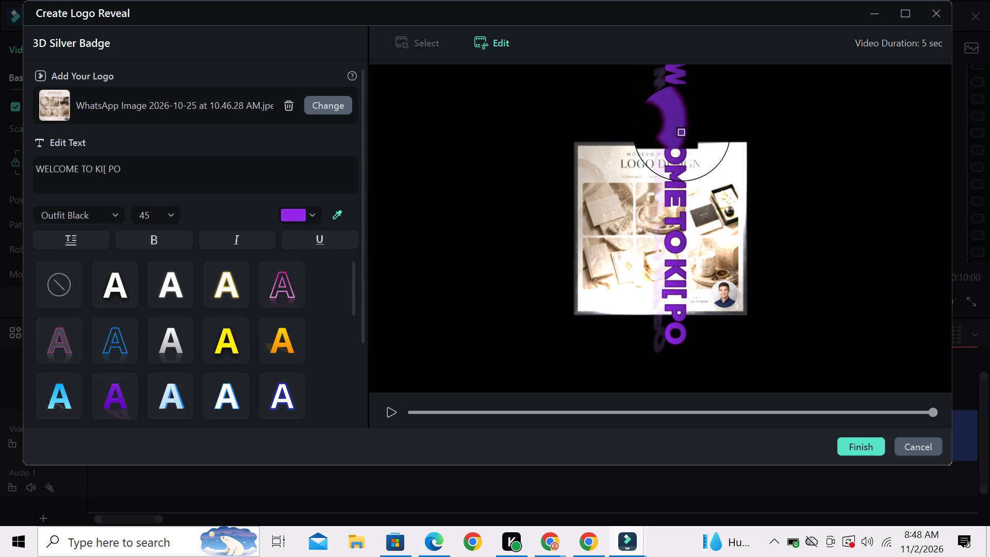
drag(682, 132, 681, 204)
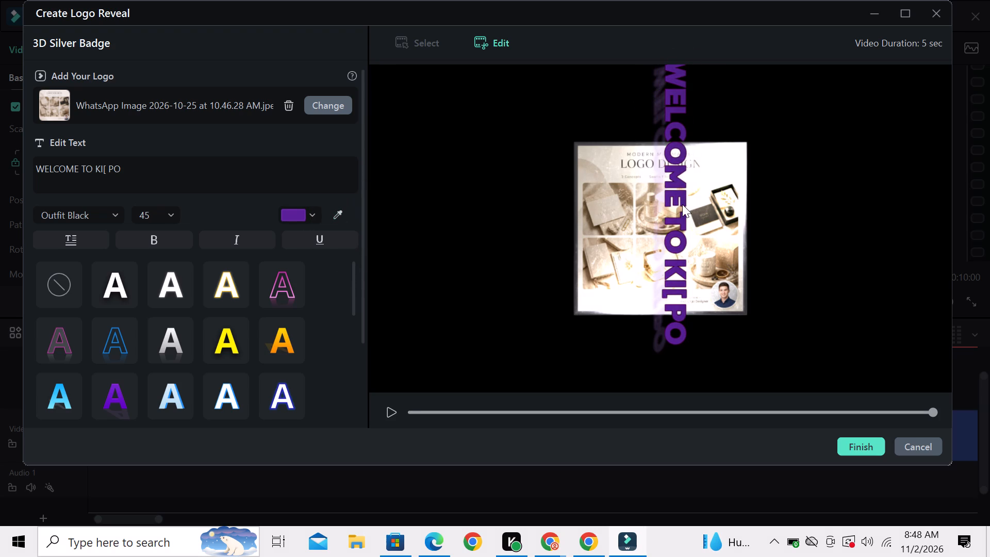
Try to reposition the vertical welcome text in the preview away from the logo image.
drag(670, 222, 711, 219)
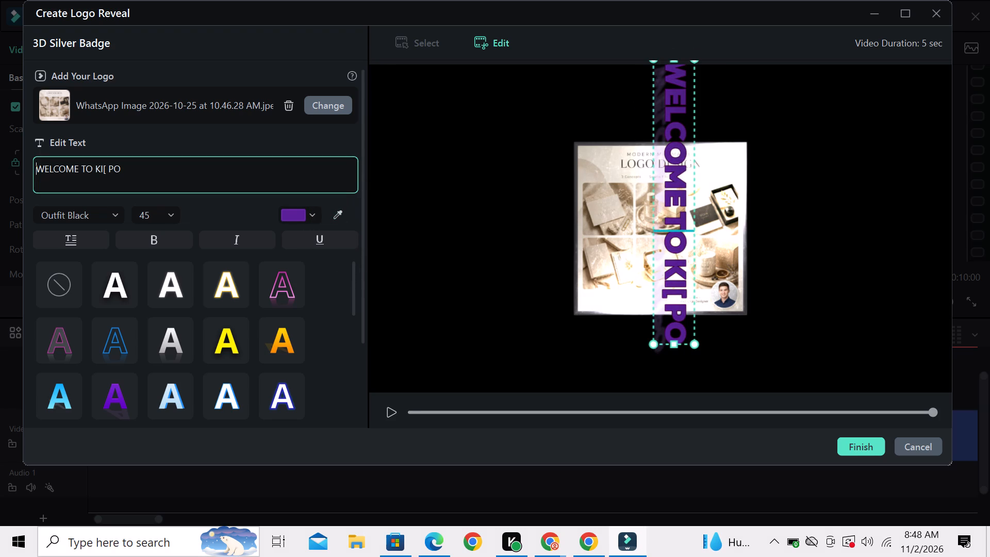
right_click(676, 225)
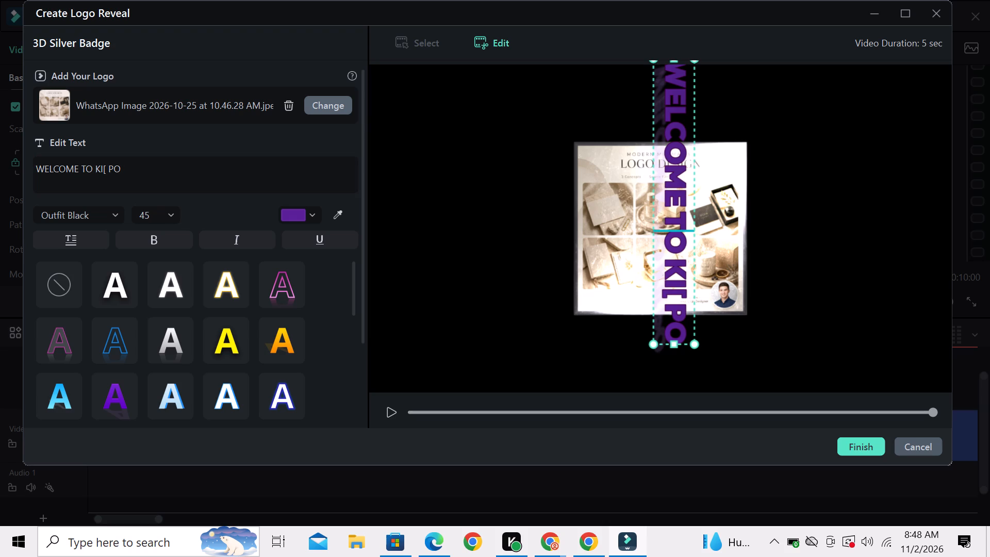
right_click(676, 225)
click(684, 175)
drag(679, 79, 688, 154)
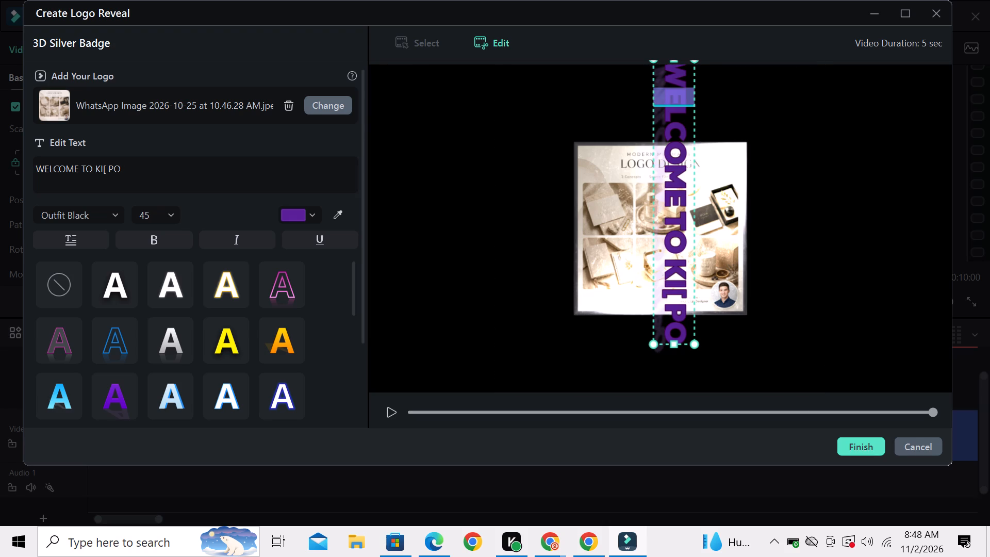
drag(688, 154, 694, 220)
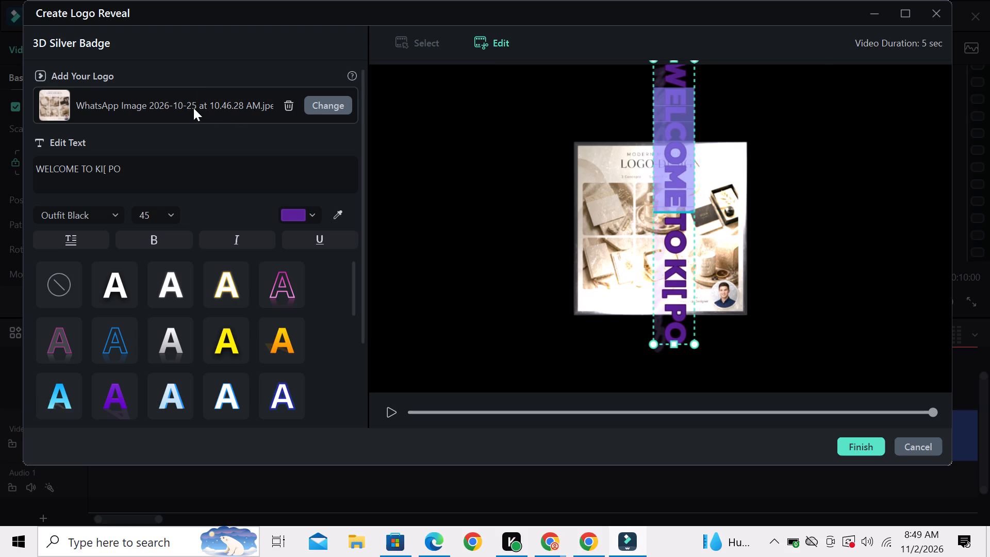
Look through the logo, text and text style settings of the 3D Silver Badge intro.
click(97, 76)
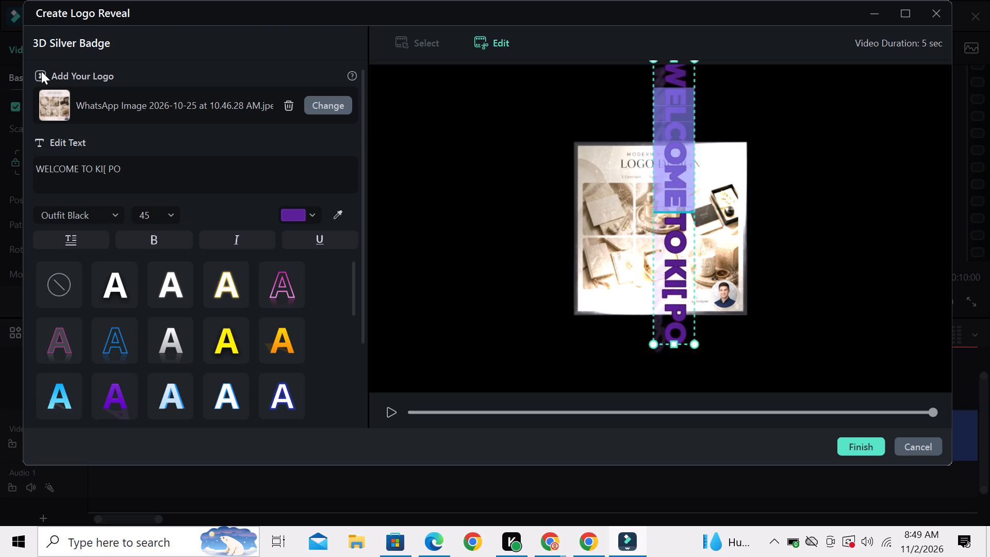
scroll(9, 144, up, 2)
scroll(9, 144, right, 4)
click(364, 349)
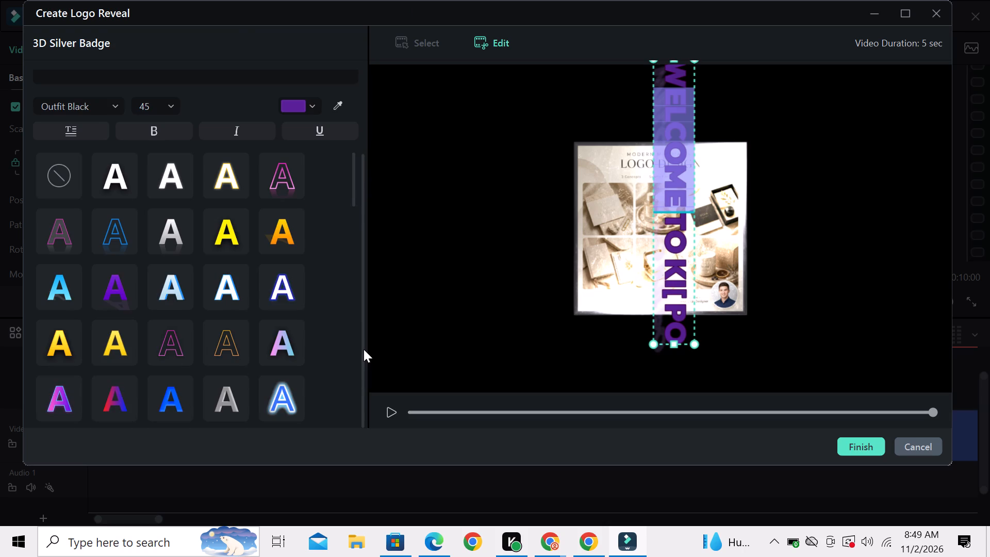
click(364, 359)
scroll(364, 339, down, 1)
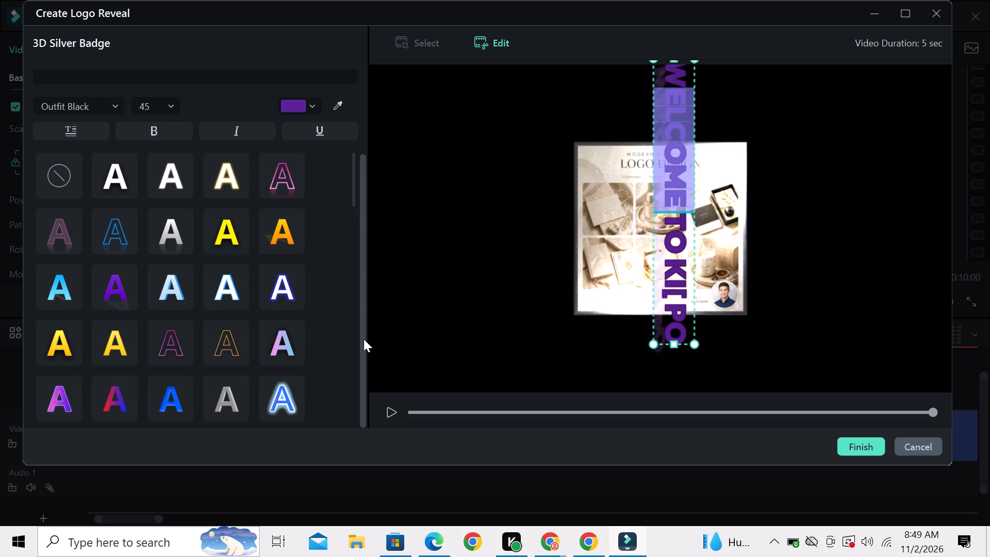
scroll(364, 339, down, 1)
scroll(364, 339, right, 3)
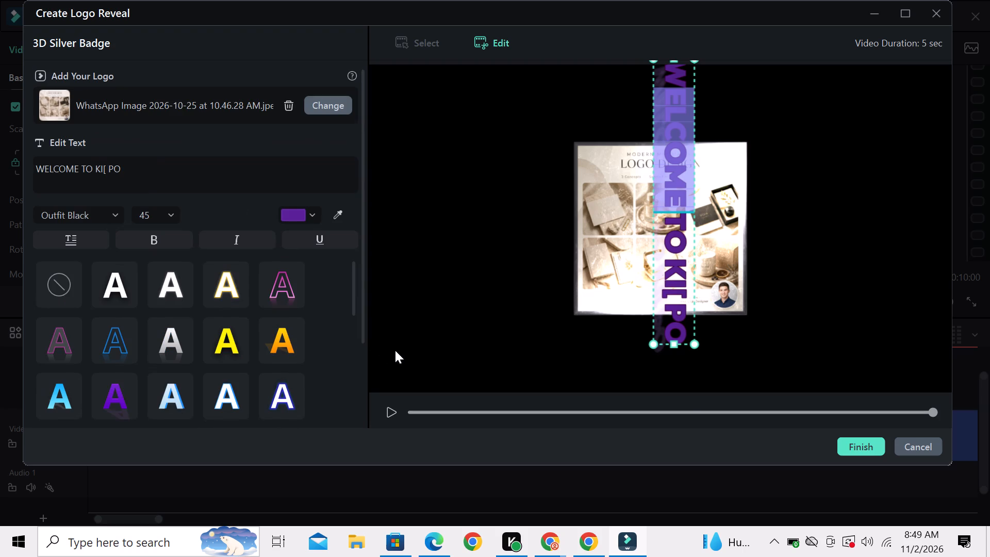
At a frame early in the intro, reposition the logo image toward the right side of the video frame.
click(490, 414)
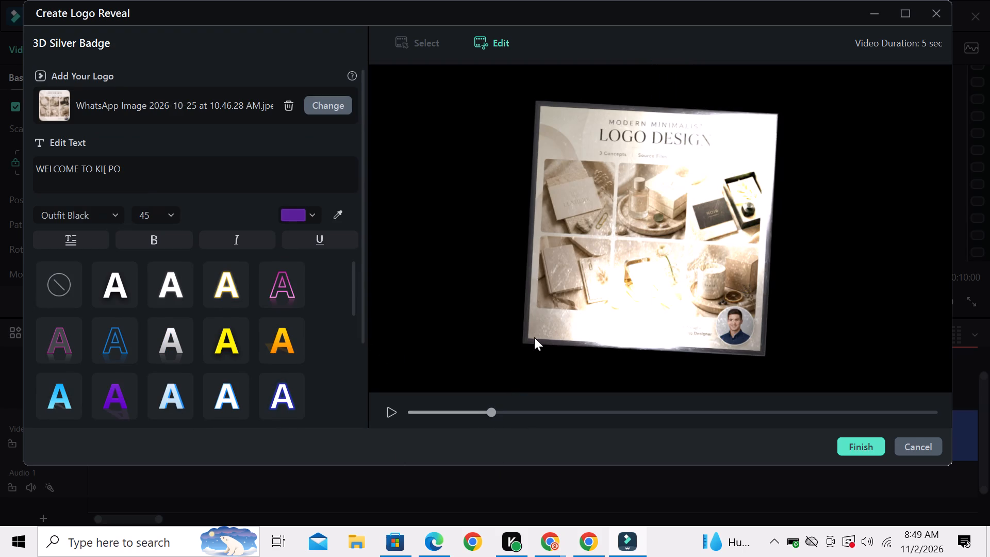
drag(534, 337, 517, 347)
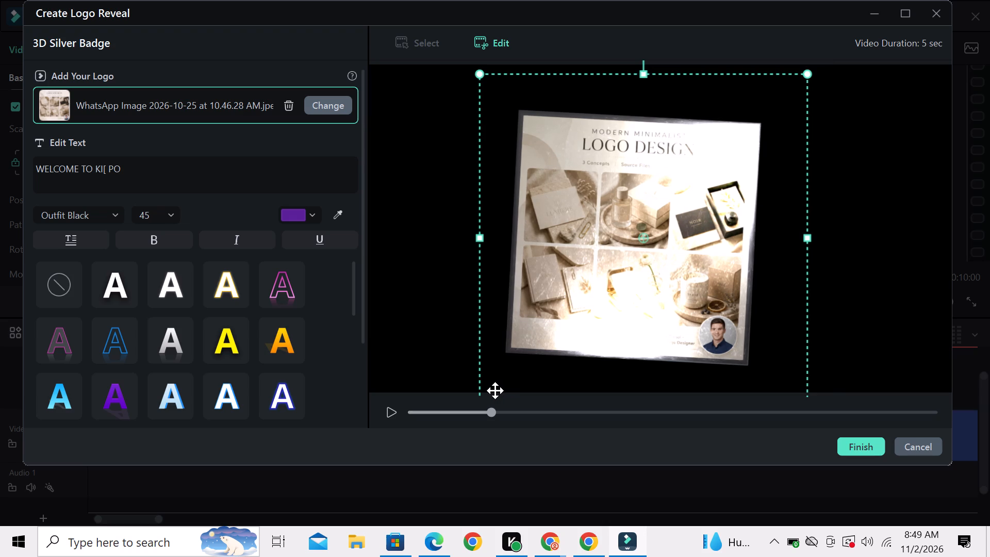
drag(494, 390, 643, 294)
scroll(615, 265, right, 2)
drag(643, 294, 601, 191)
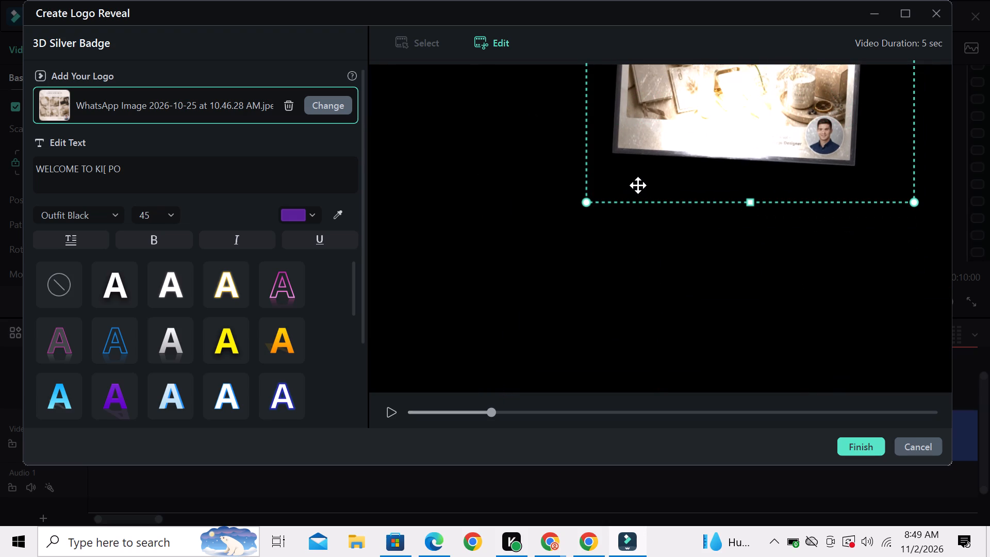
drag(662, 143, 647, 233)
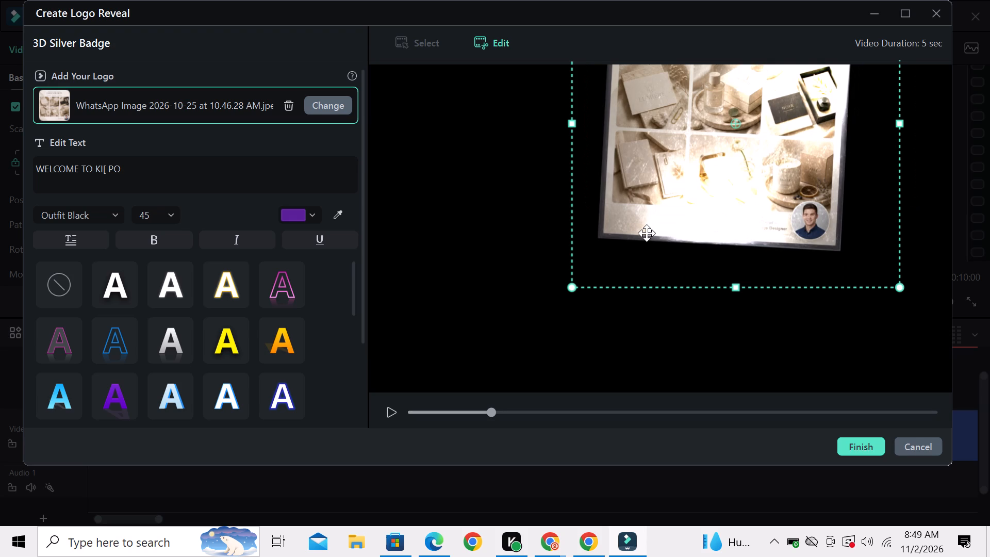
drag(647, 233, 594, 396)
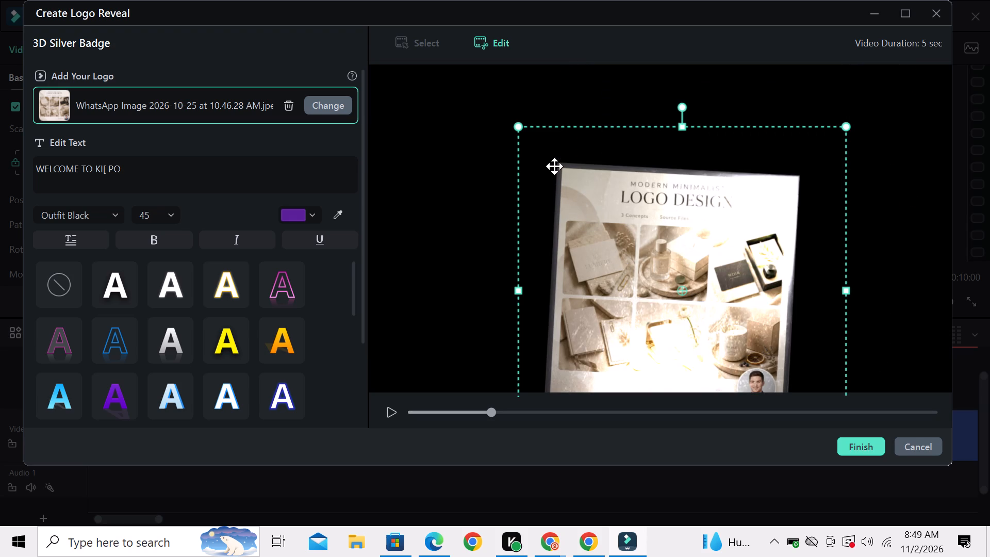
click(519, 121)
click(571, 122)
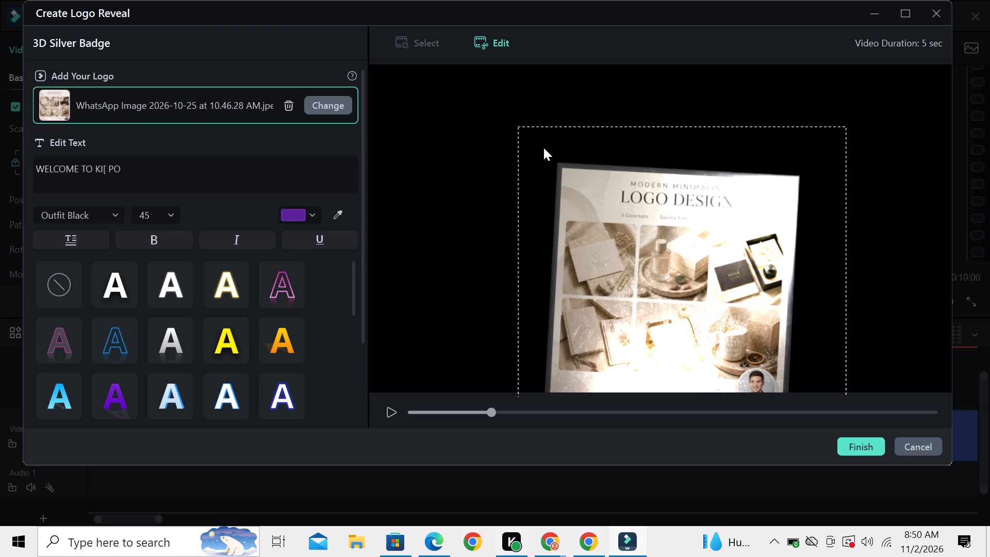
drag(566, 170, 557, 157)
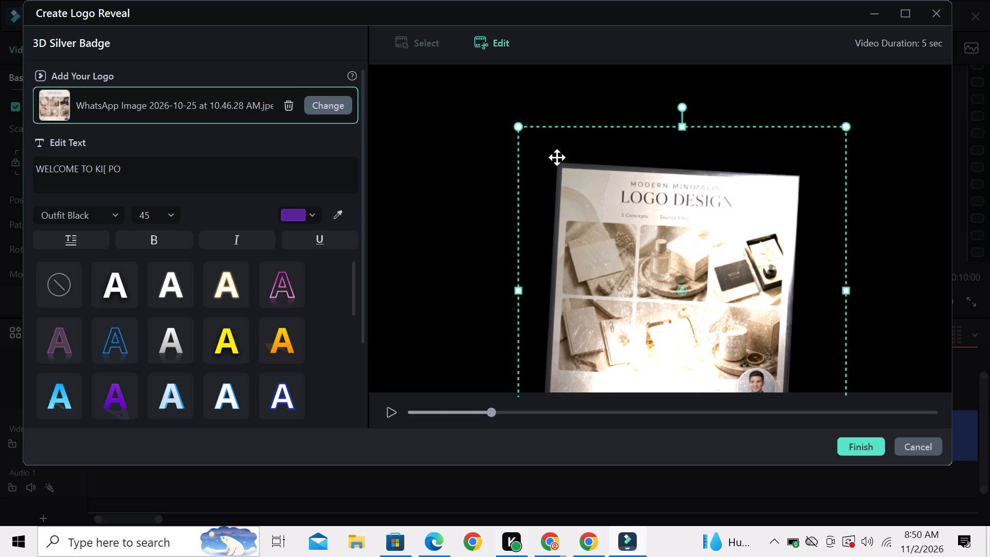
drag(557, 157, 680, 128)
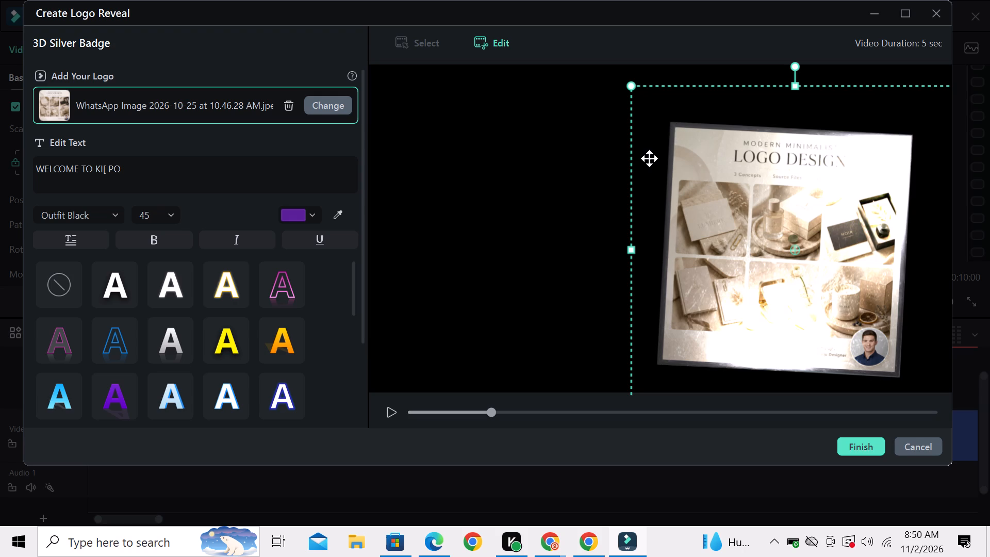
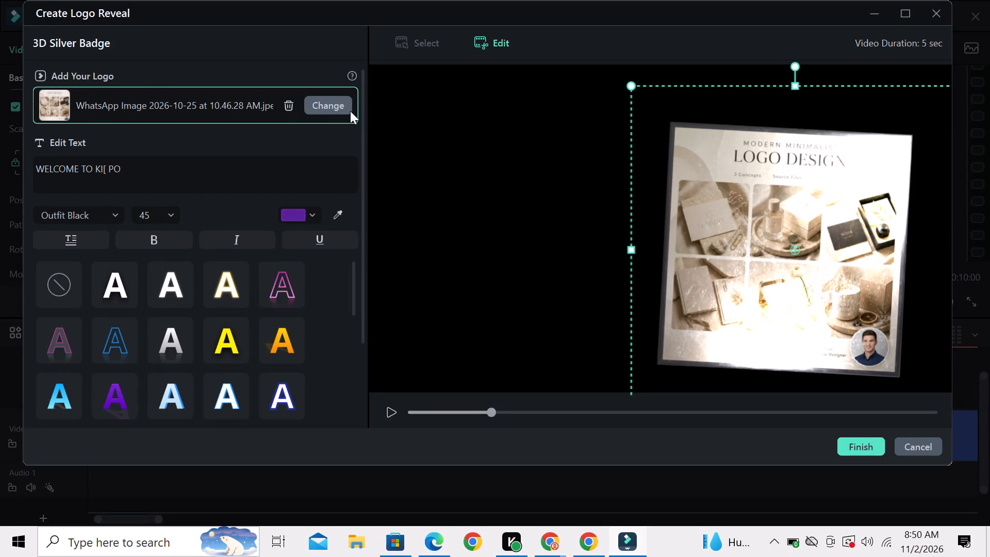
Play the 3D Silver Badge logo reveal preview through to its end.
click(497, 42)
click(388, 408)
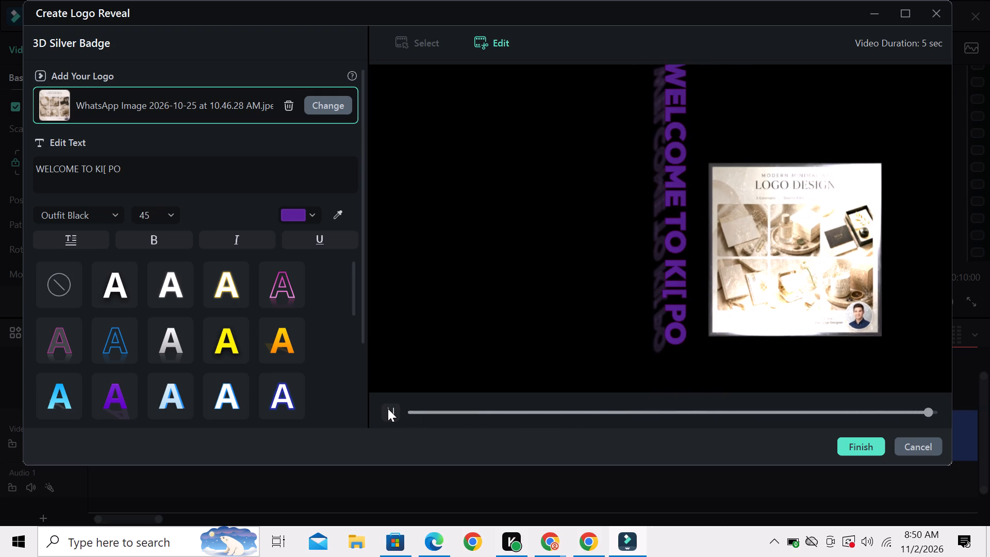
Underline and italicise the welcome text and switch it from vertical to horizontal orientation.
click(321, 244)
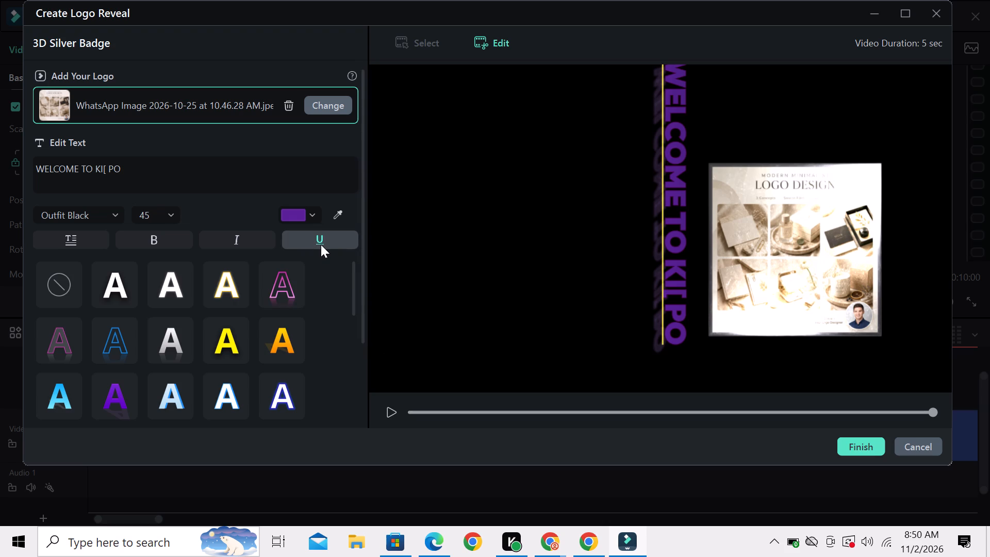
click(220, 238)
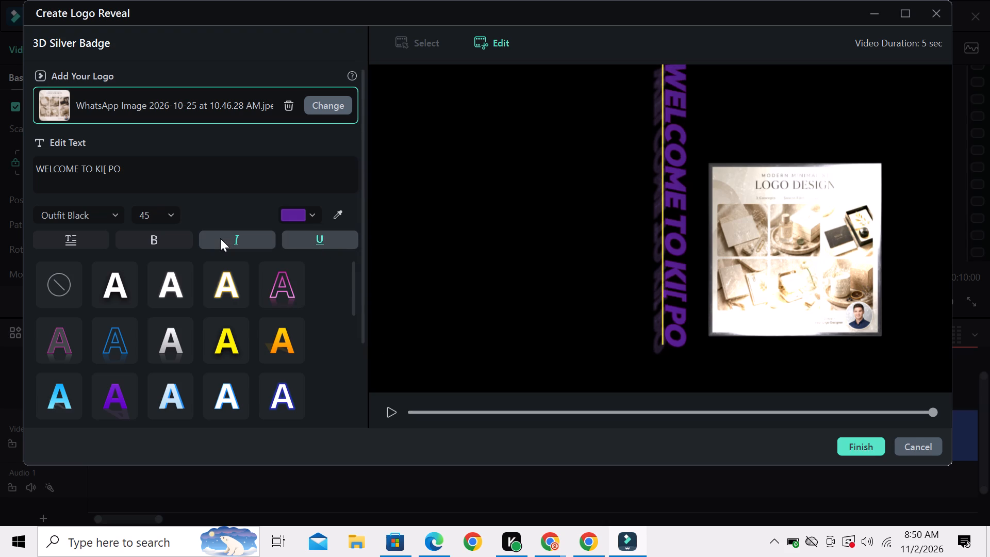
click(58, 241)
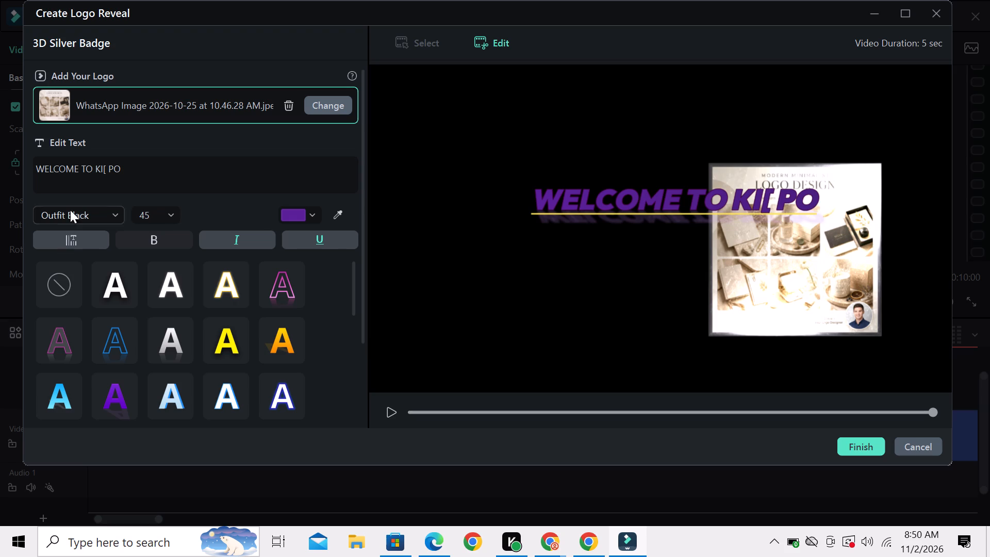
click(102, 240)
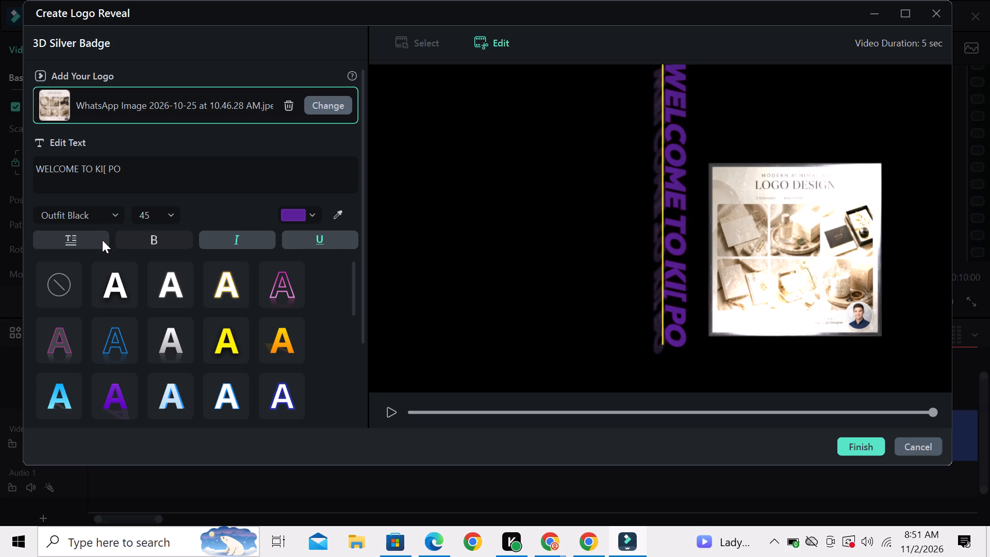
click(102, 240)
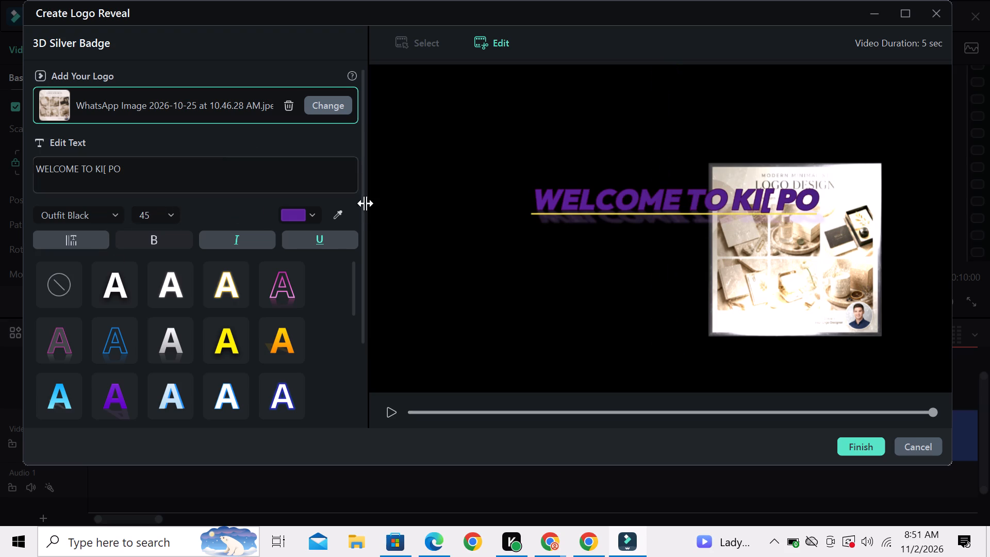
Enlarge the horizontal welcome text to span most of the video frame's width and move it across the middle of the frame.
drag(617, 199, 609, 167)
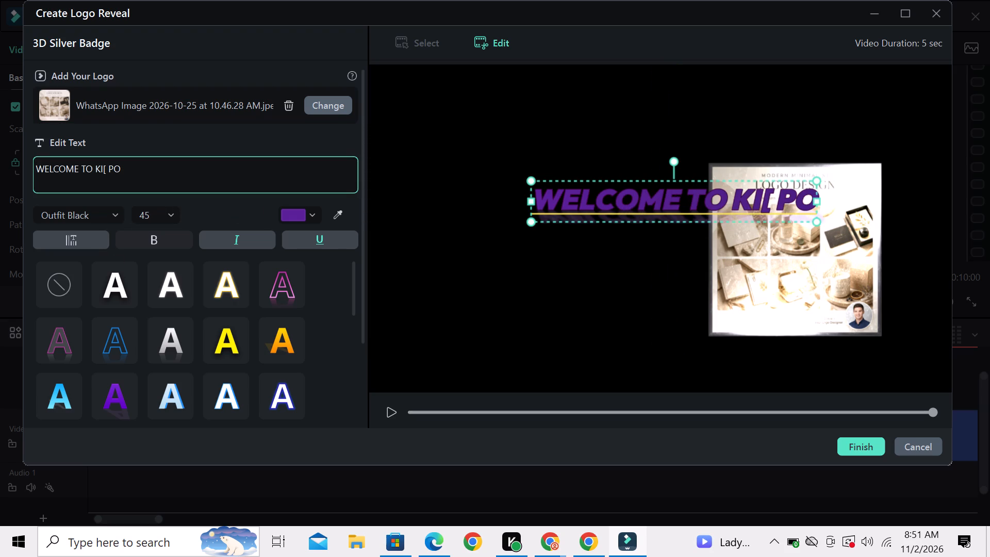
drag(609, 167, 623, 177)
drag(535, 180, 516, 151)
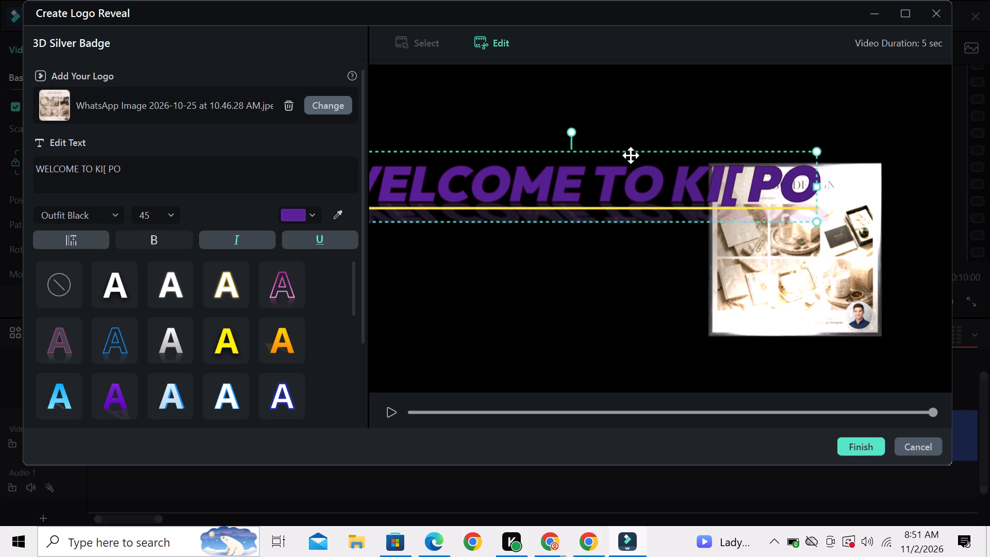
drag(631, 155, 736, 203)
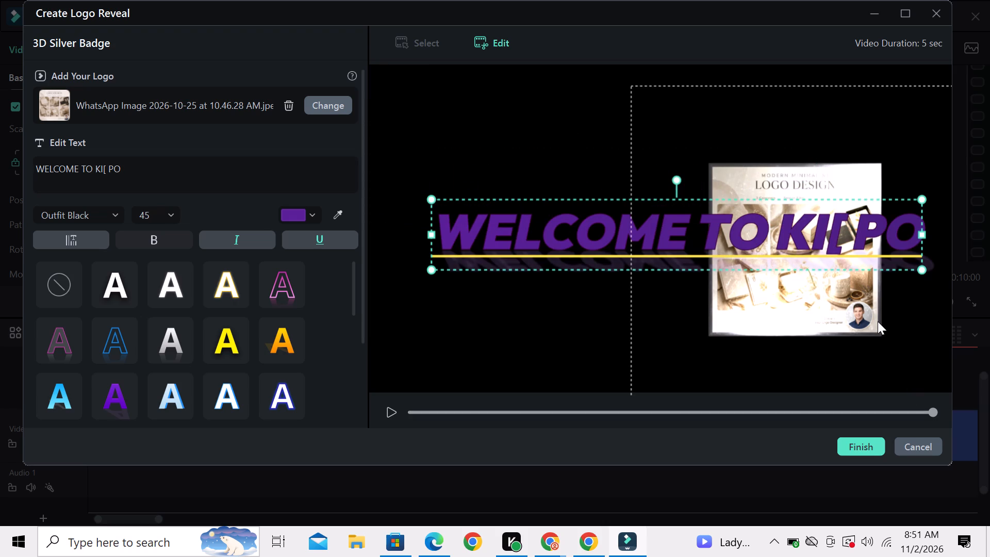
Close the logo reveal editor without saving the template changes.
click(917, 438)
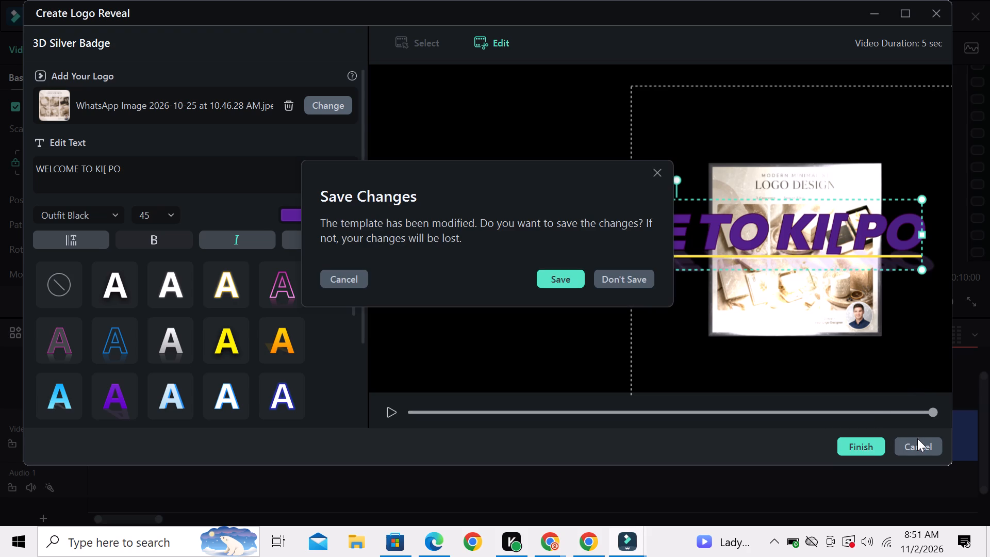
click(635, 270)
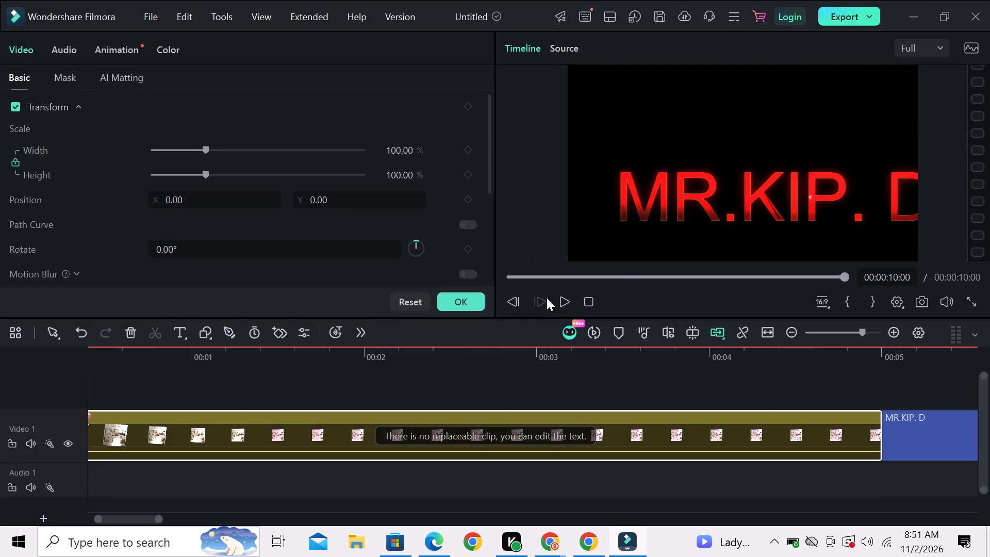
Play back the timeline with the logo reveal and MR.KIP. D title clips to the end.
click(568, 303)
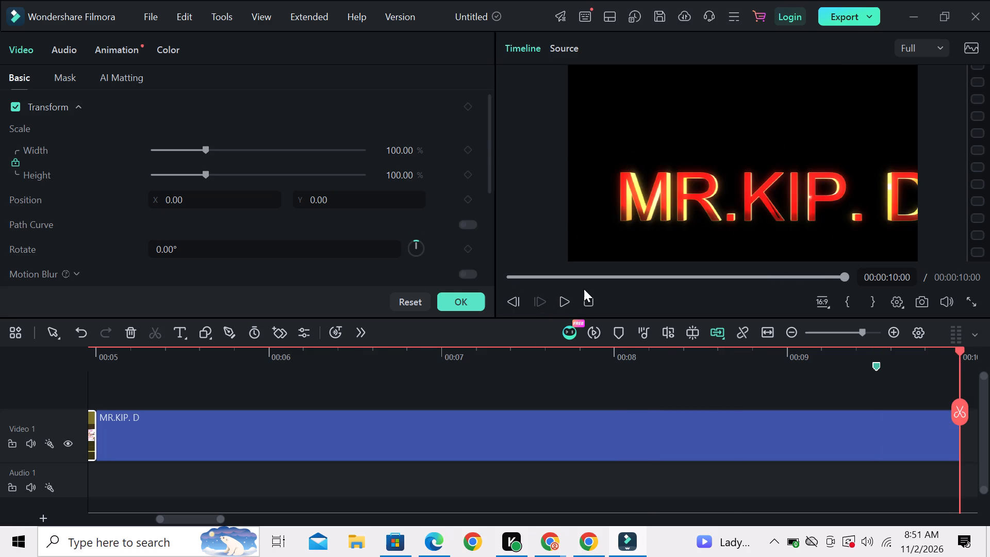
Select the MR.KIP. D title clip on the Video 1 track.
click(193, 458)
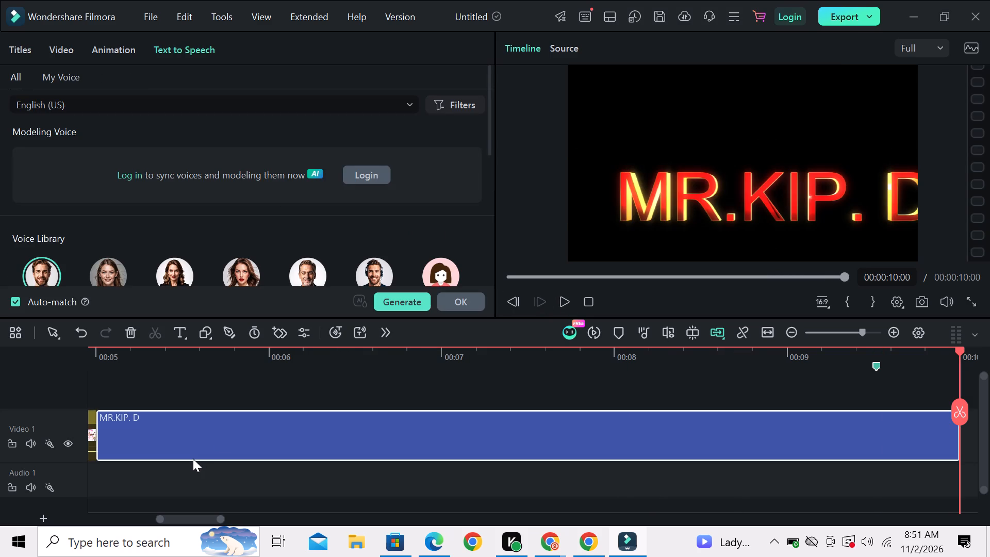
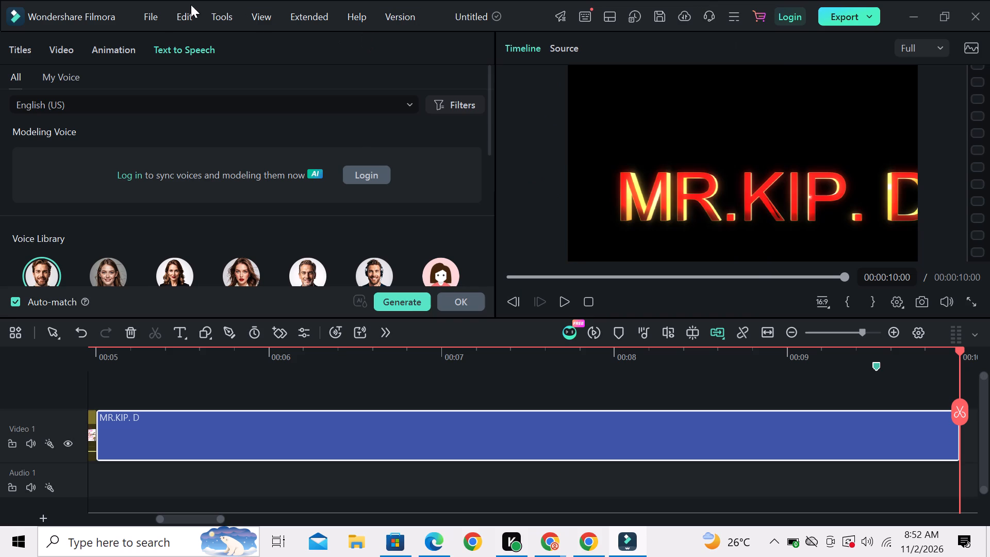
Open the MR.KIP. D title clip in Advanced Text Editing.
click(158, 14)
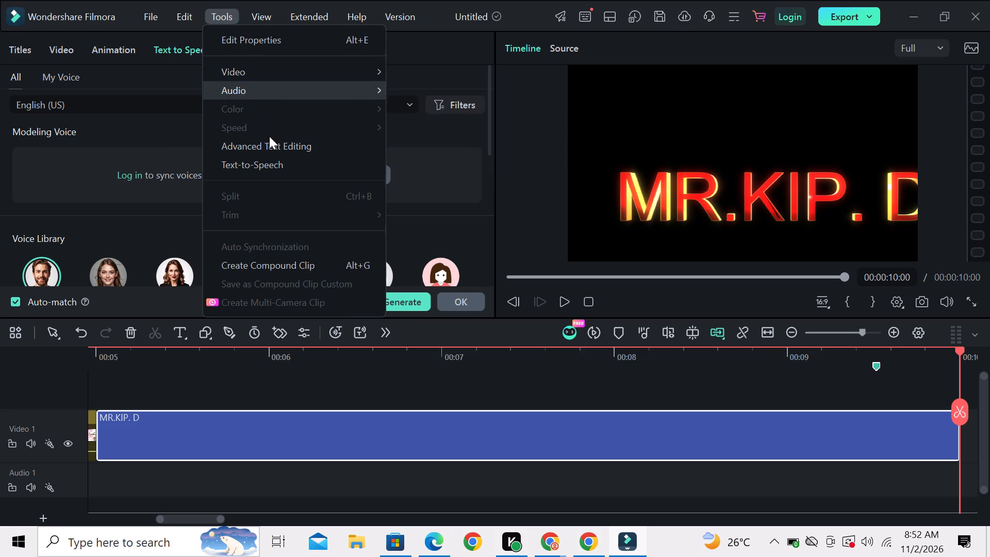
click(292, 146)
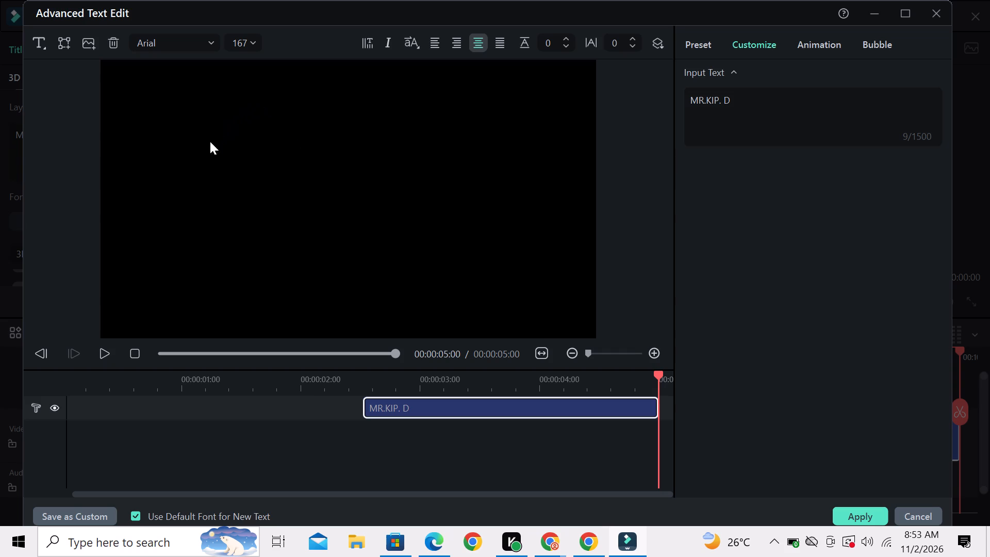
click(179, 180)
Extend the start of the MR.KIP. D text layer back to about 0.7 s.
click(412, 401)
click(412, 401)
drag(368, 407, 344, 409)
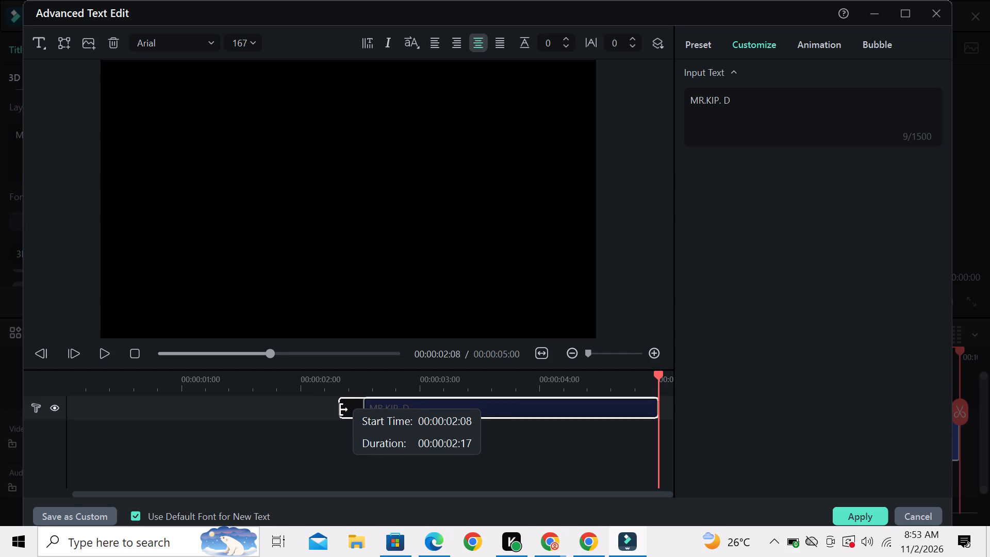
drag(344, 409, 147, 421)
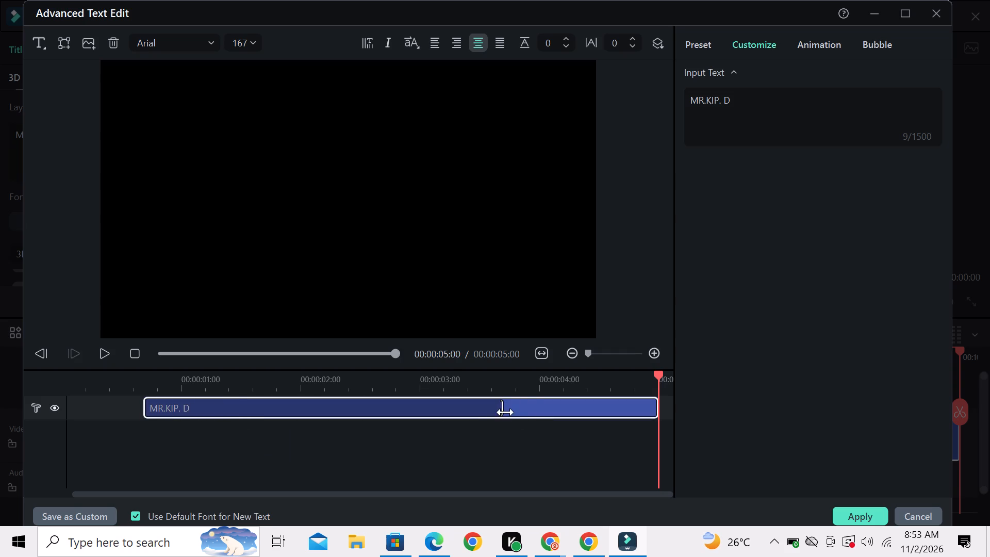
Shorten the opening animation span on the MR.KIP. D layer to about 0.7 s.
drag(502, 411, 224, 418)
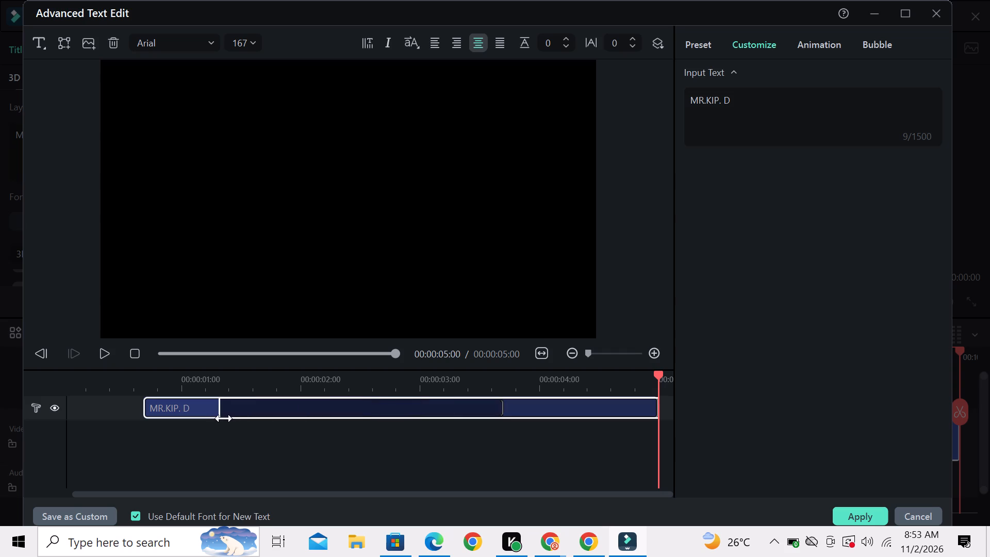
drag(224, 418, 230, 419)
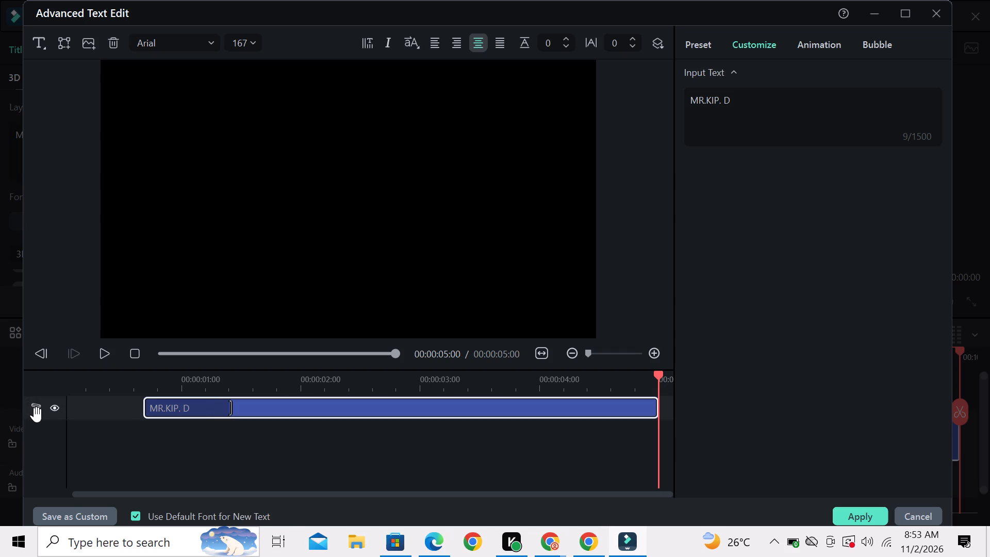
Play back the MR.KIP. D title to review its adjusted timing.
click(37, 415)
click(37, 415)
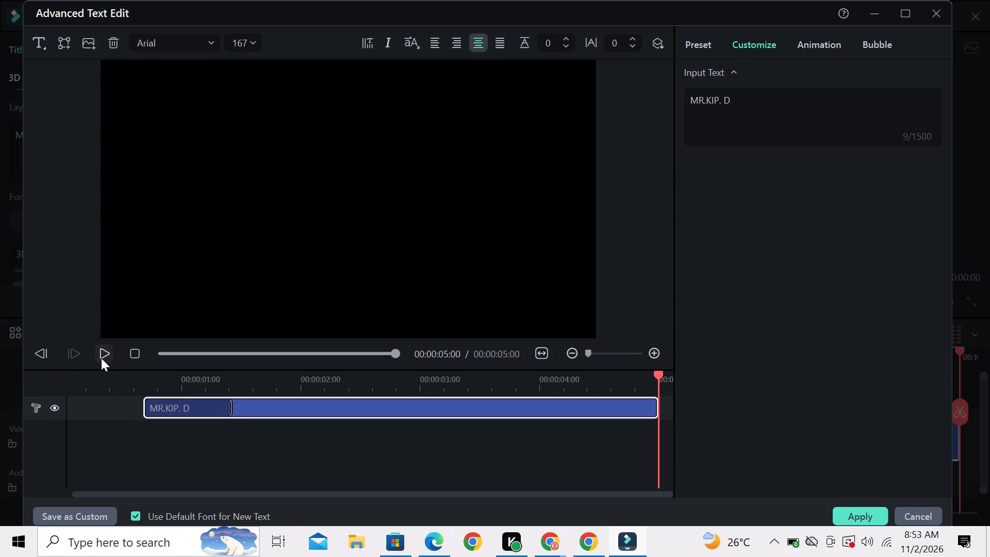
click(102, 358)
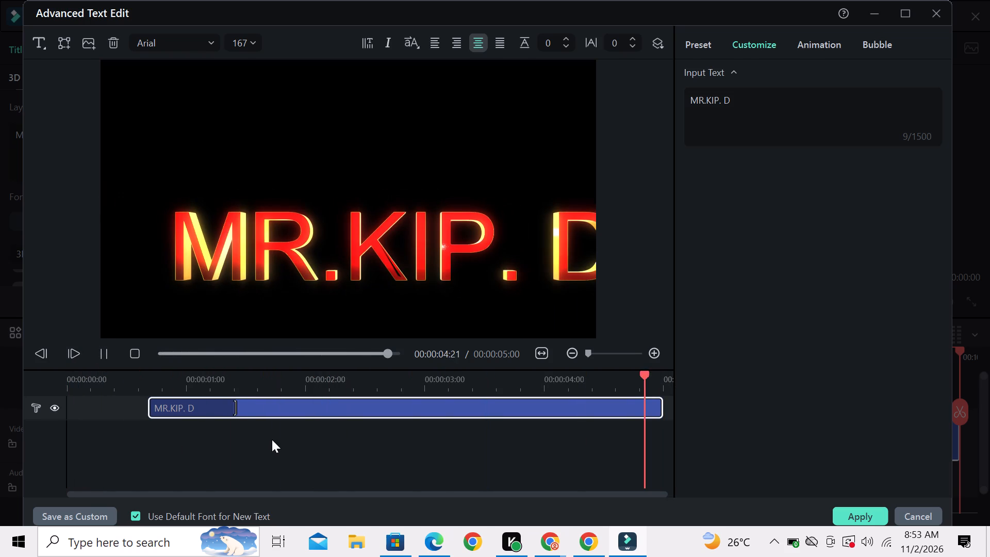
click(250, 401)
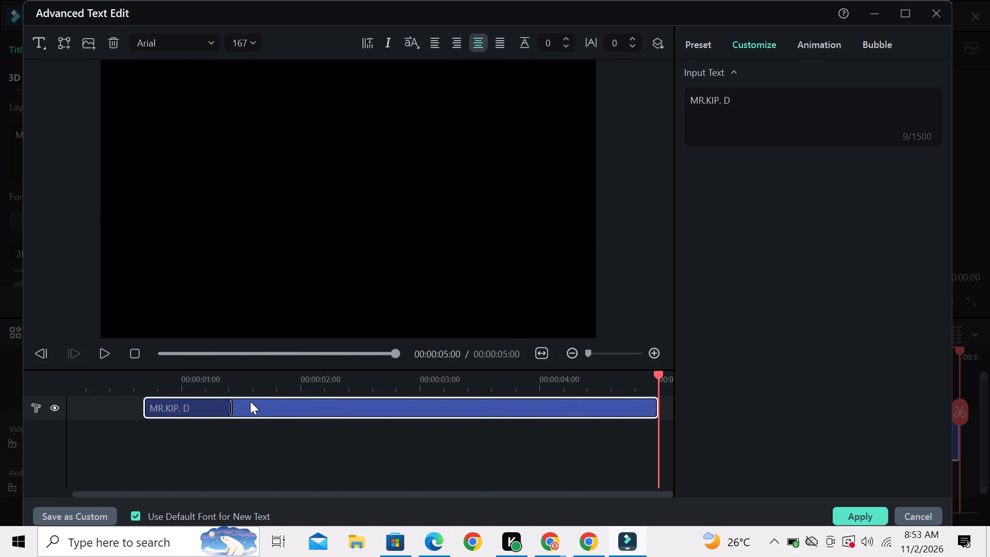
click(200, 243)
Add a Quick Text layer above the MR.KIP. D layer.
click(42, 45)
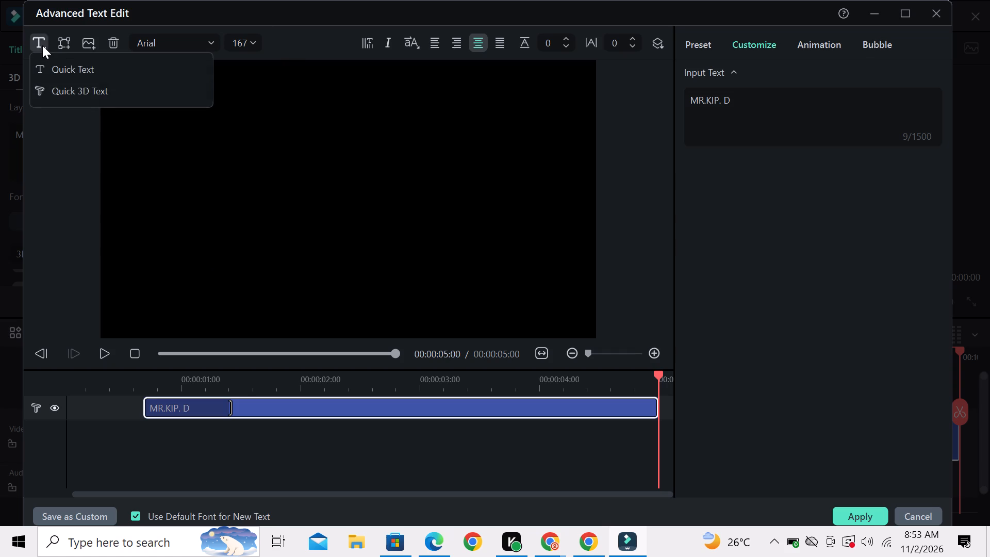
click(62, 74)
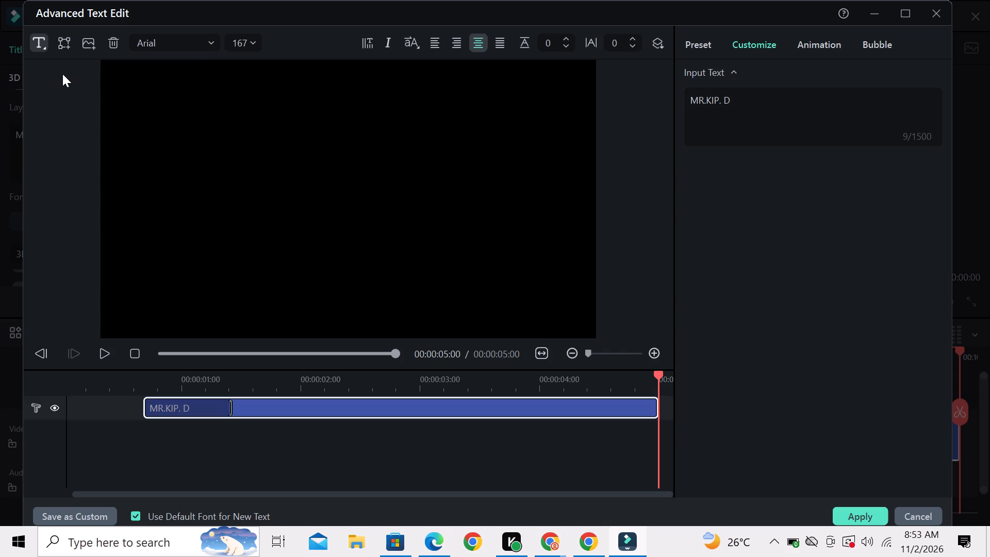
Replace the new layer's placeholder text with "Welcome and feel free".
click(749, 115)
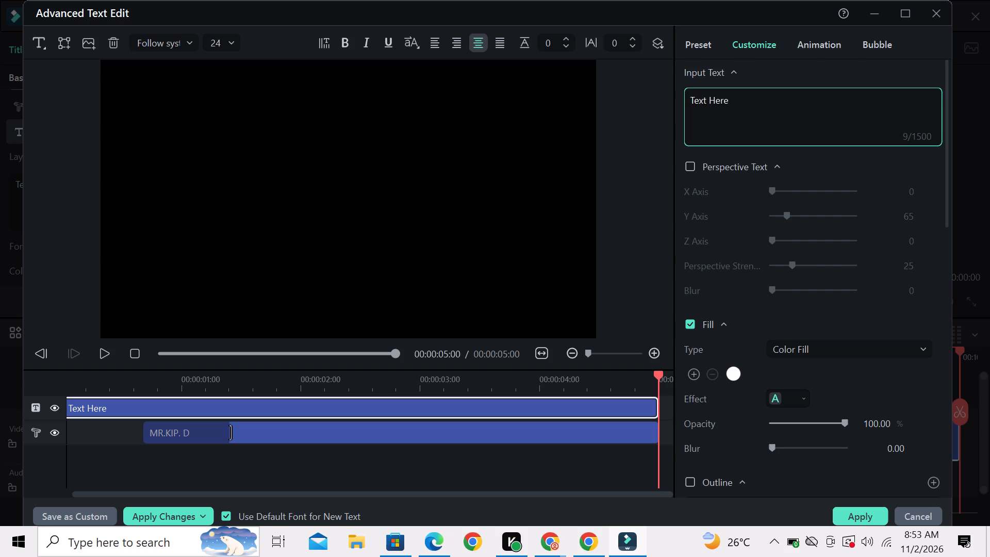
text(WE)
key(BackSpace)
key(BackSpace)
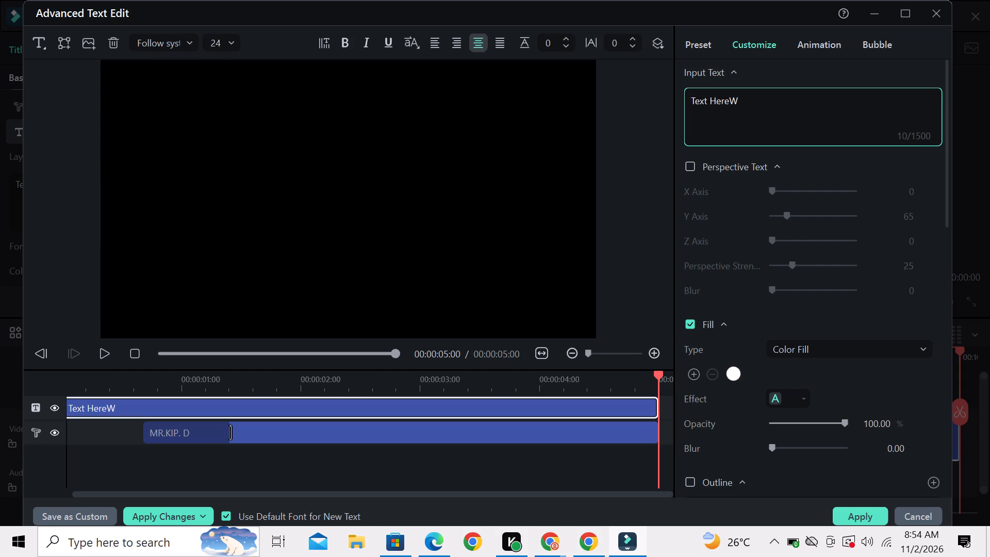
key(BackSpace)
key(BackSpace)
key(BackSpace)
key(BackSpace)
key(BackSpace)
key(BackSpace)
key(BackSpace)
key(BackSpace)
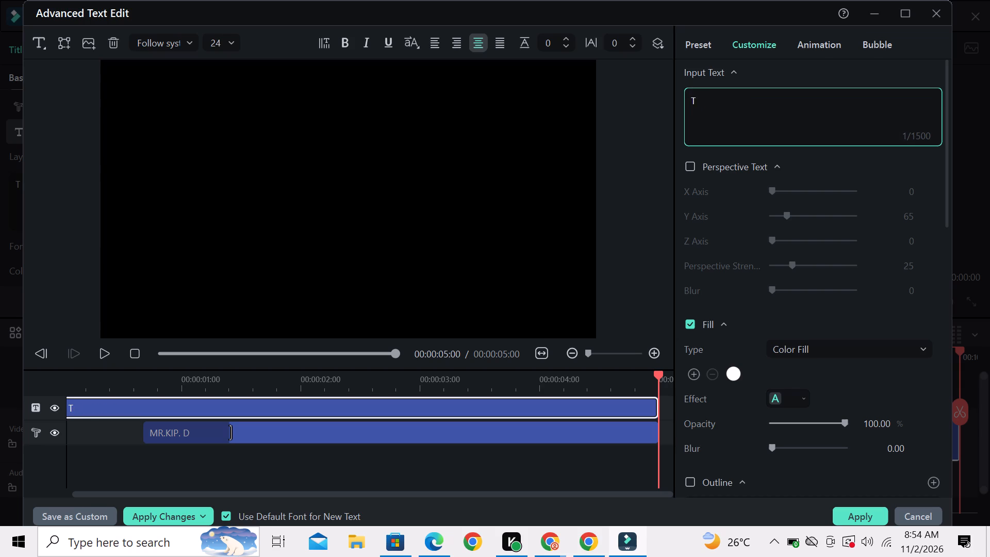
key(BackSpace)
text(WELCME)
key(space)
key(BackSpace)
key(BackSpace)
key(BackSpace)
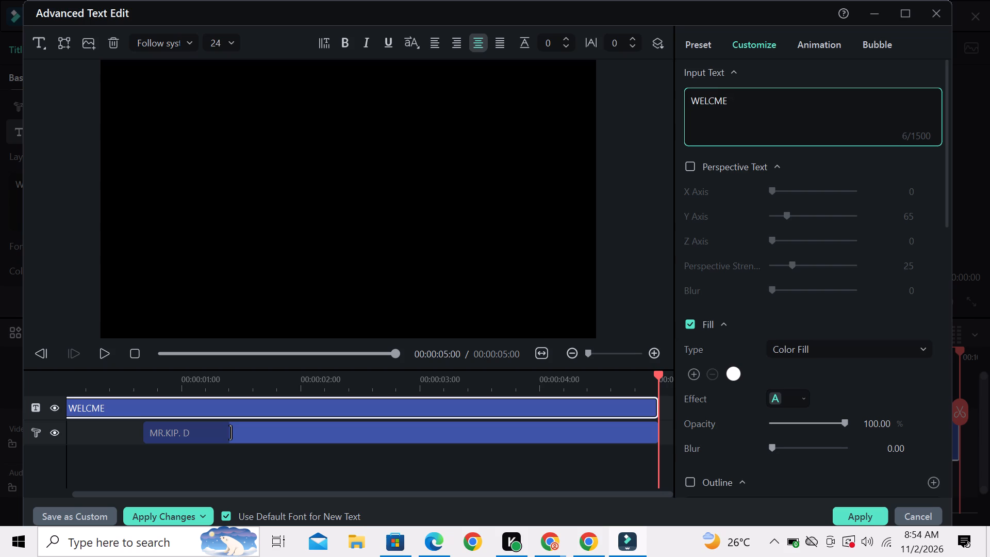
key(BackSpace)
key(BackSpace)
key(BackSpace)
key(BackSpace)
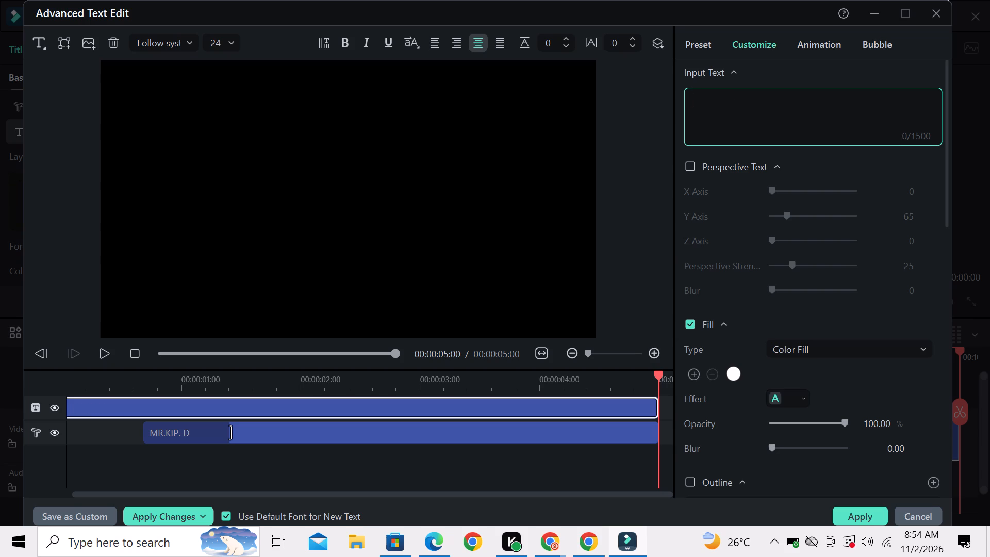
text(elcome and fee)
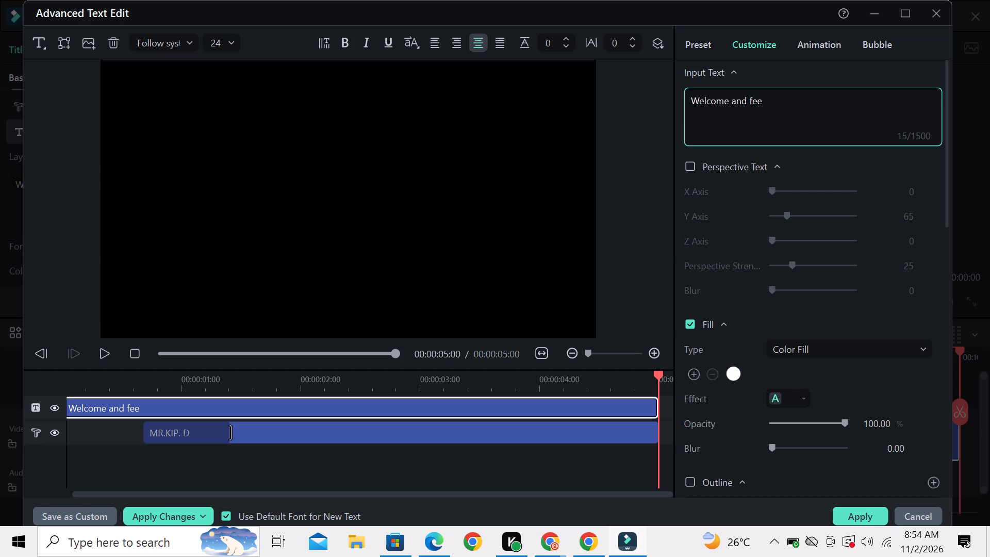
text(l free)
Enable Perspective Text on the welcome layer with an X Axis value of 51, and preview it.
click(691, 168)
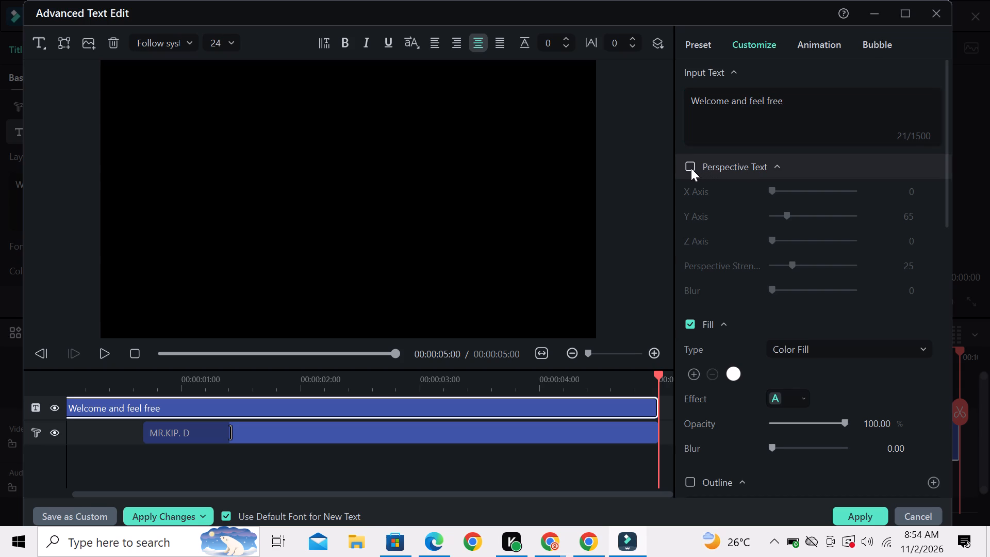
click(780, 185)
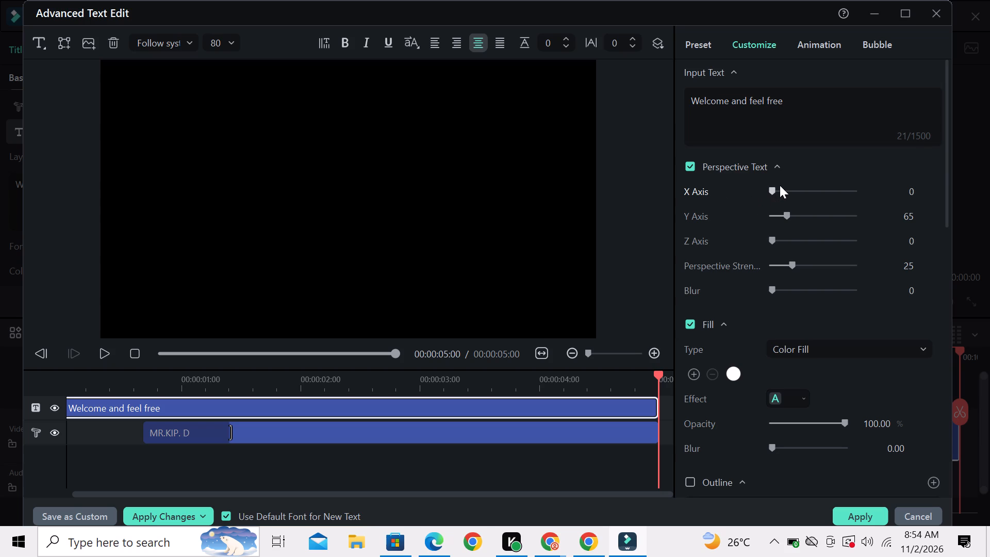
click(785, 185)
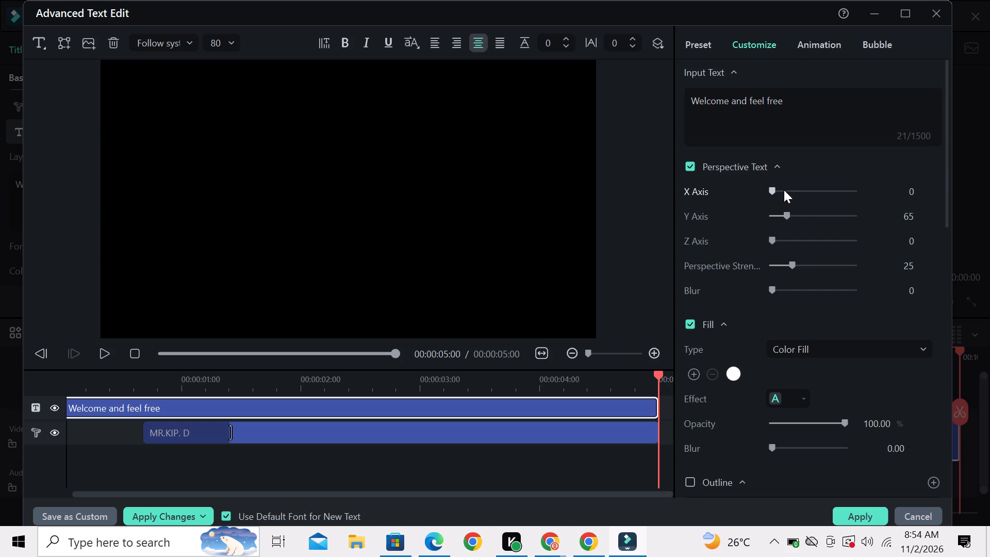
click(784, 190)
click(105, 357)
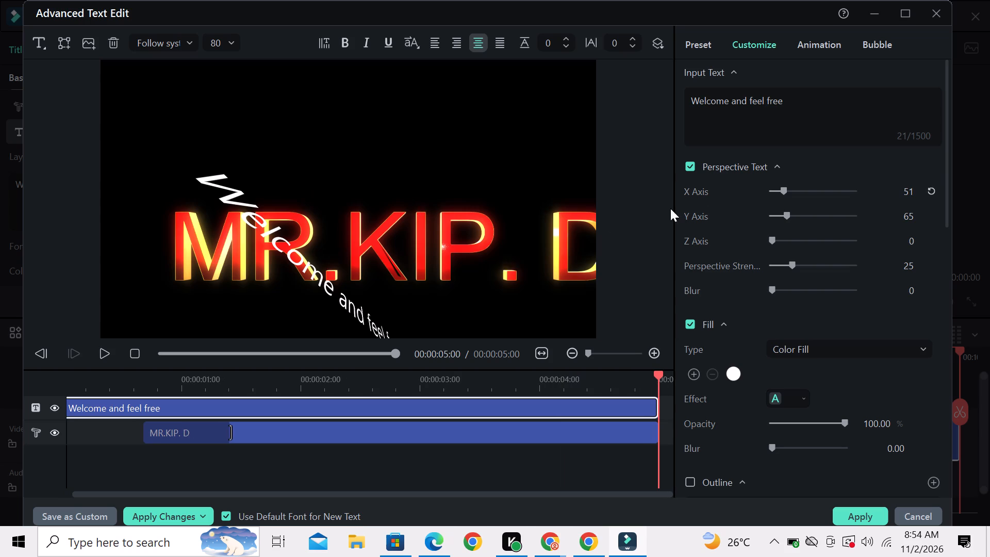
Set the welcome text's perspective X Axis to 3 and preview it.
click(773, 190)
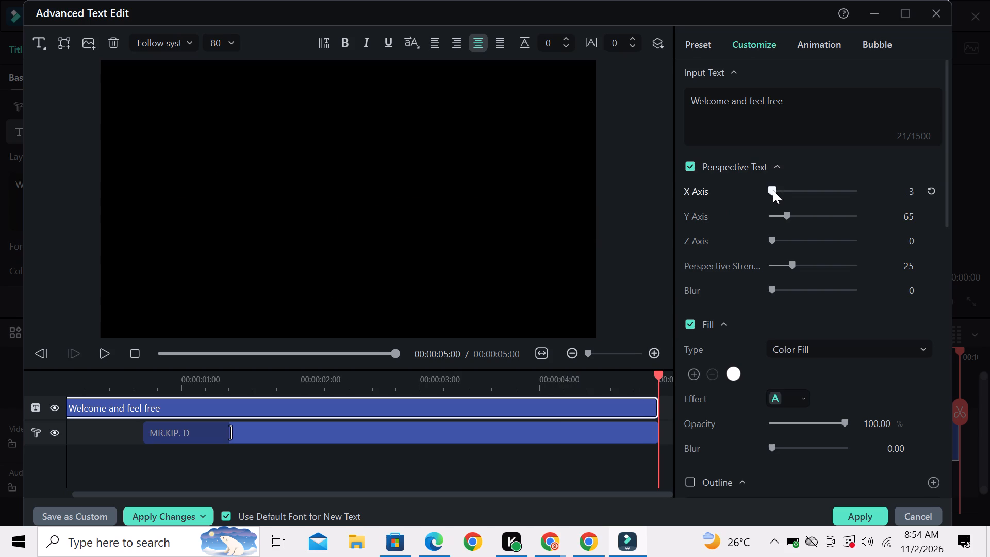
click(109, 353)
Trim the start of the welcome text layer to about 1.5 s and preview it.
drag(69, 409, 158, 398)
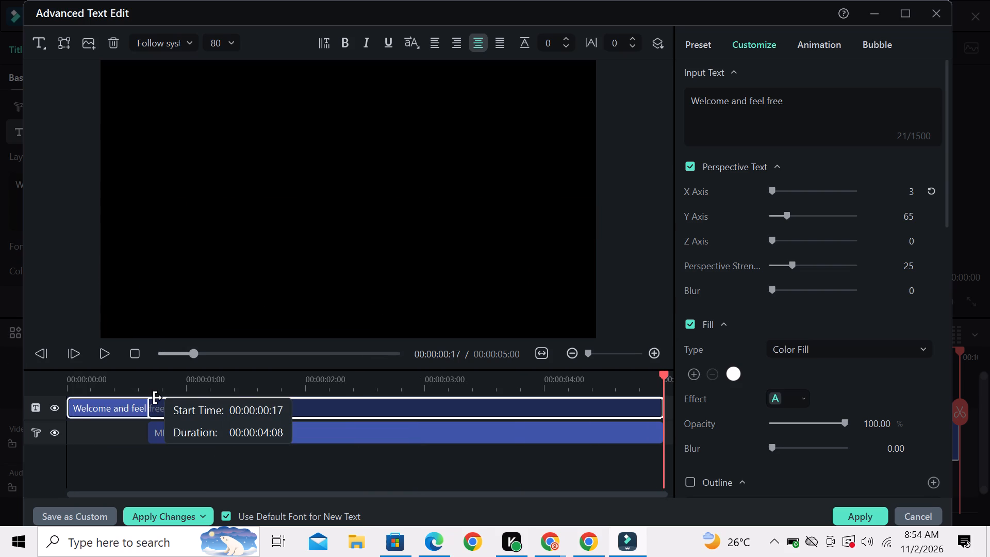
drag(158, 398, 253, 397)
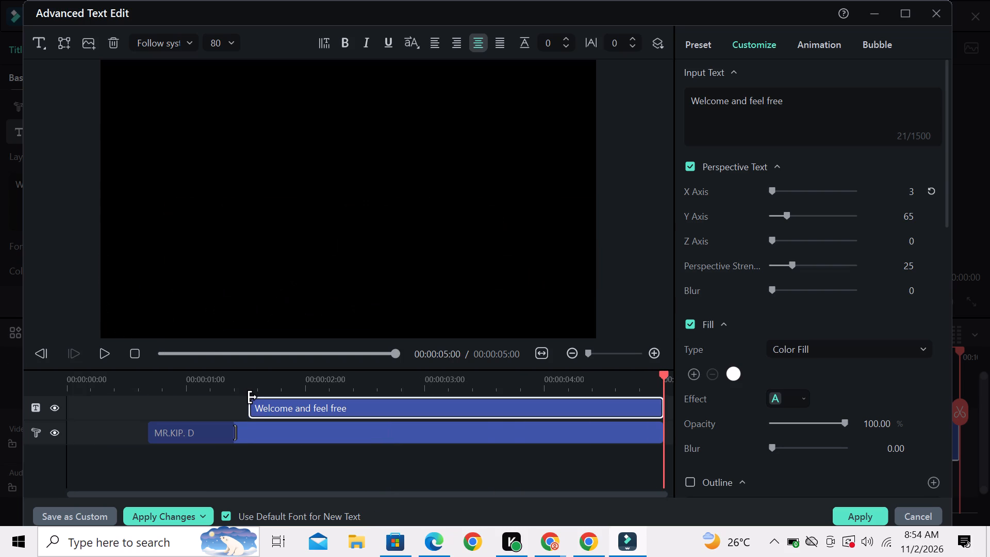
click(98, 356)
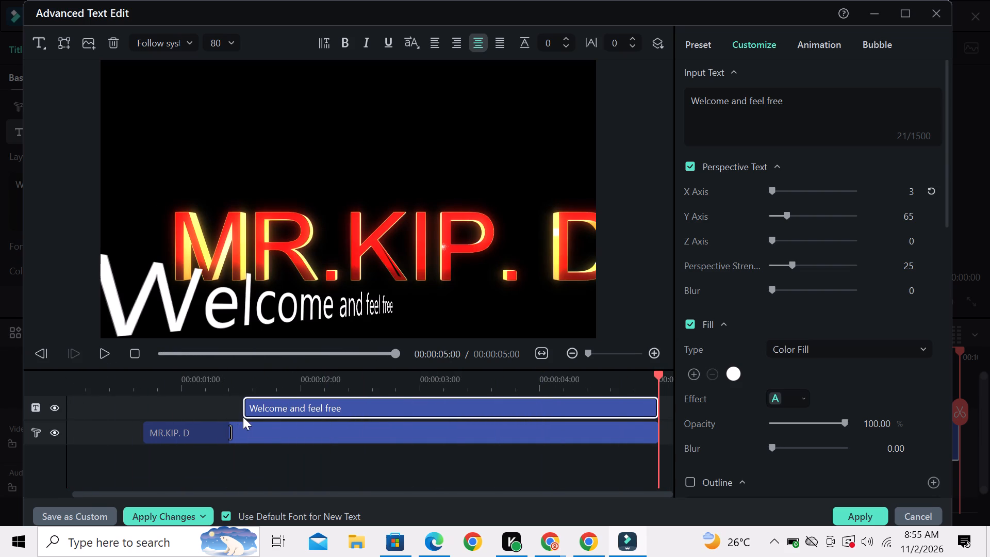
Trim the start of the welcome text layer to about 3.5 s and preview it.
drag(244, 413, 481, 403)
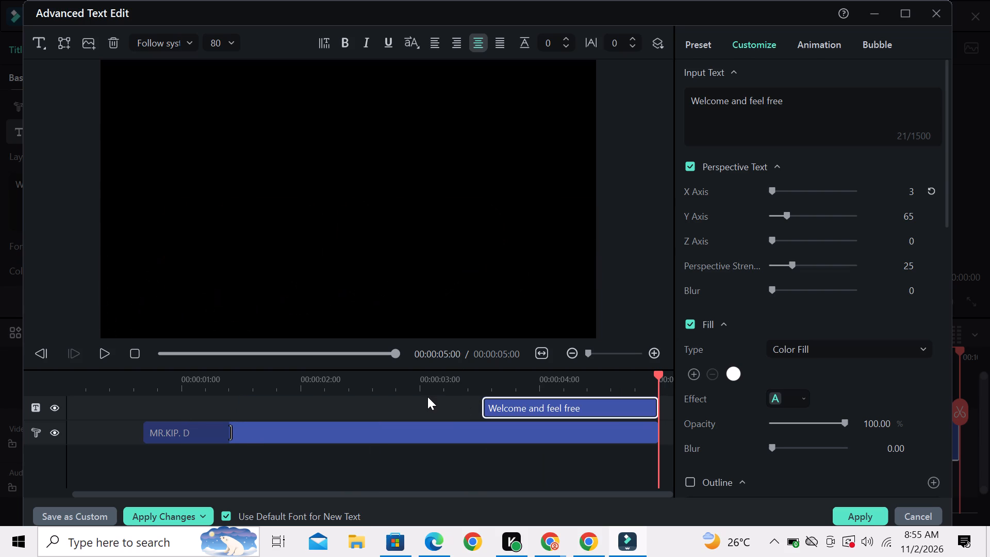
click(102, 352)
Right-align the welcome text and play back the title.
click(459, 44)
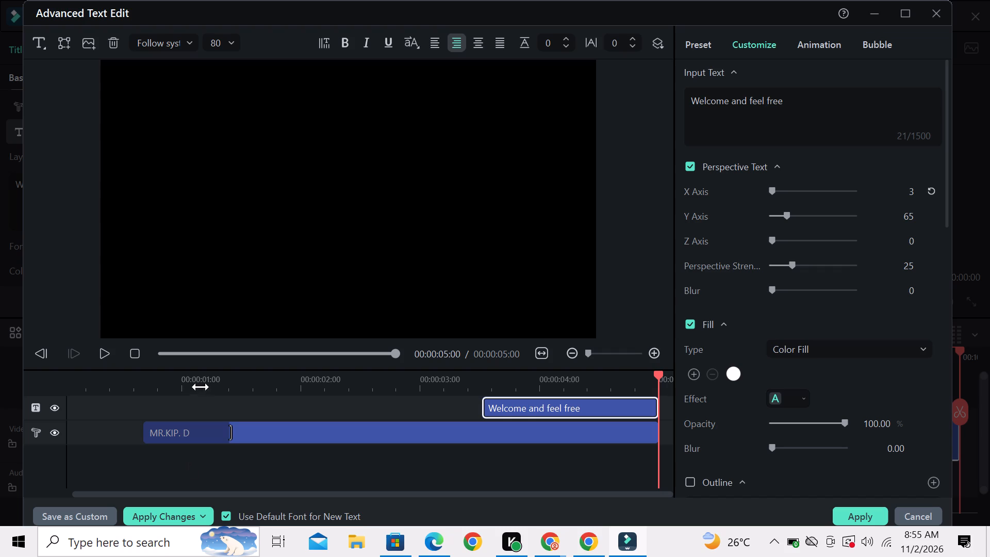
click(107, 344)
Zoom in on the layer timeline around the title's end and play back the title.
click(653, 353)
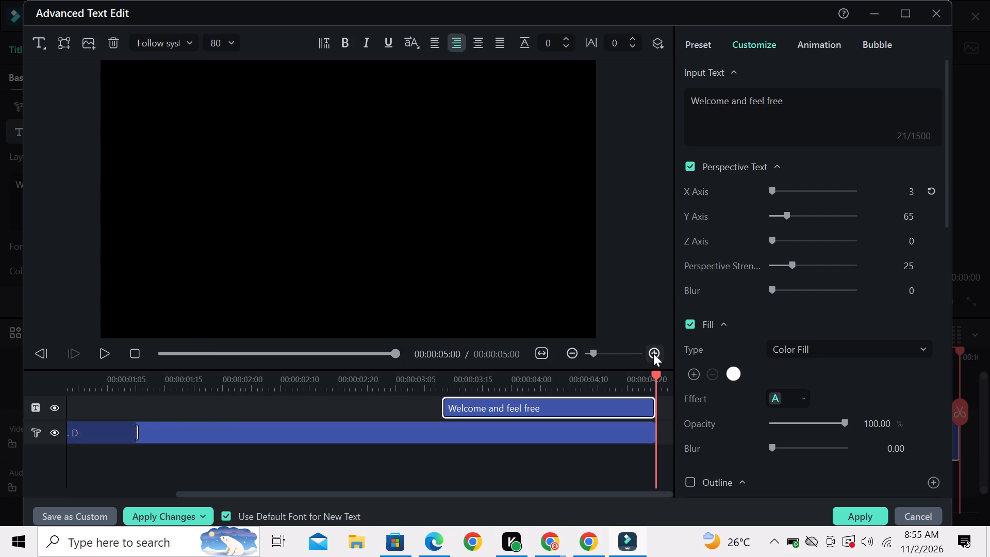
click(653, 353)
triple_click(653, 353)
triple_click(653, 353)
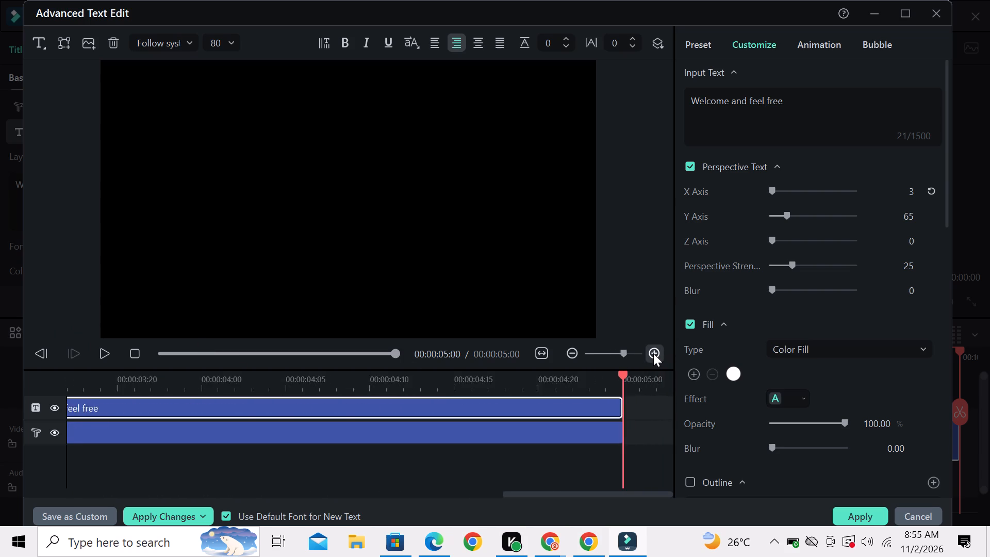
click(653, 353)
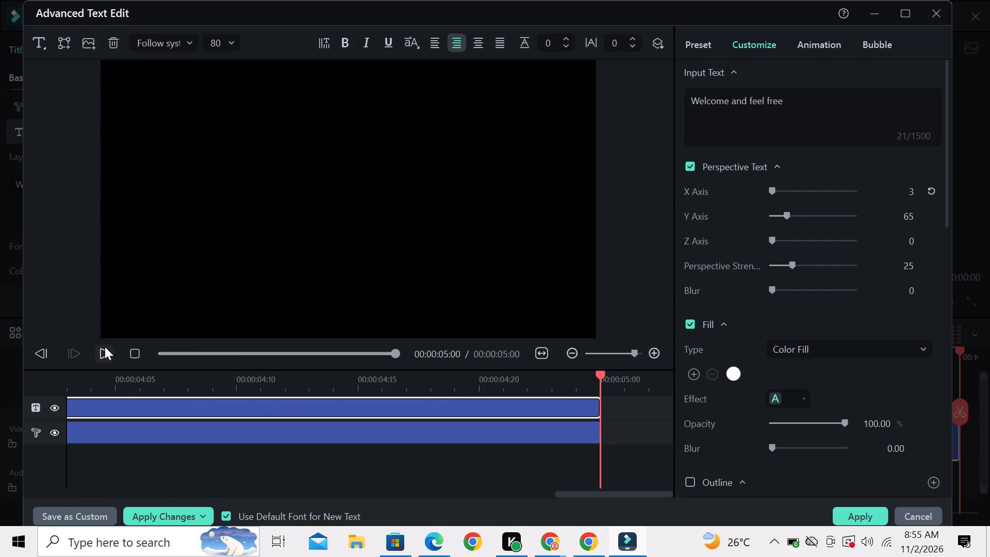
click(105, 347)
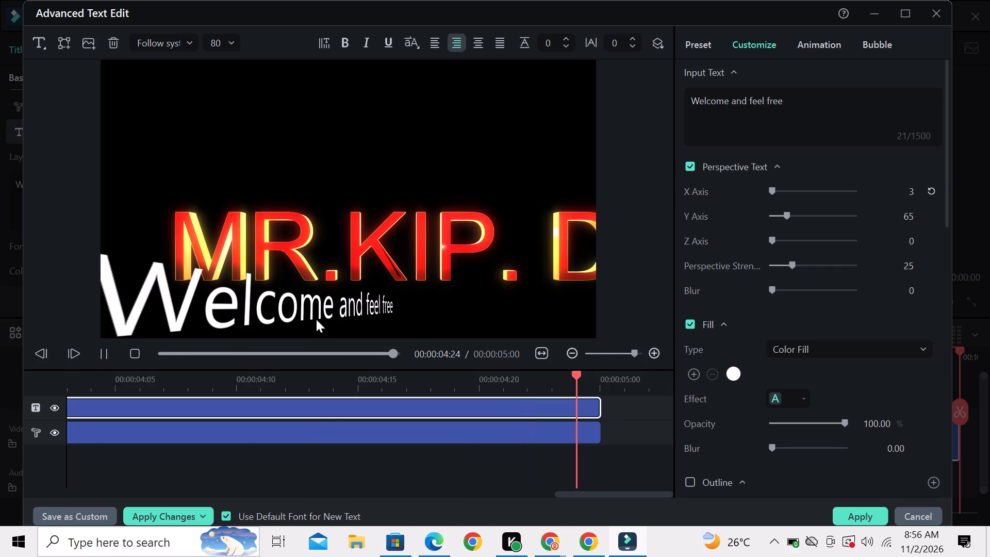
Show the full length of both layers and replay the whole title from the start.
triple_click(574, 346)
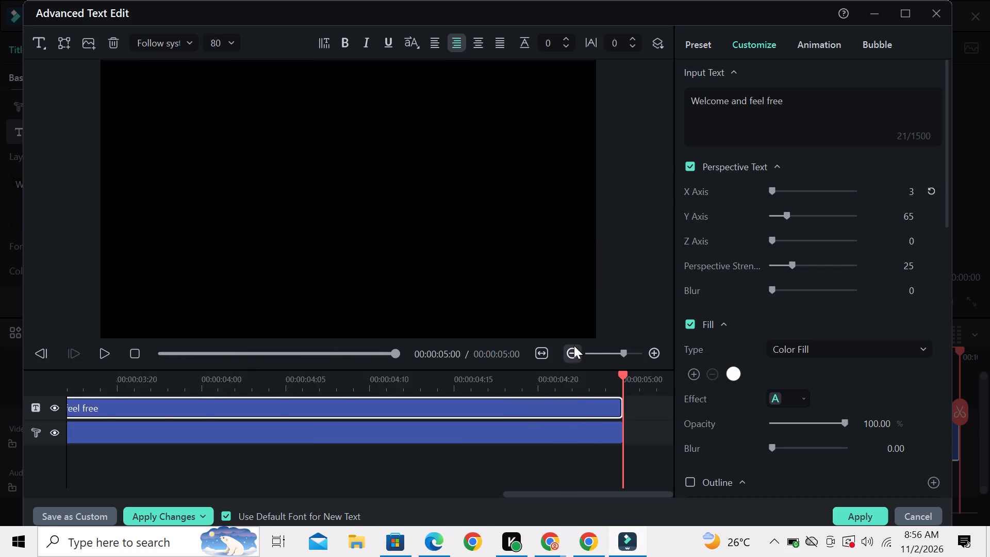
triple_click(574, 346)
triple_click(574, 346)
triple_click(574, 346)
triple_click(574, 346)
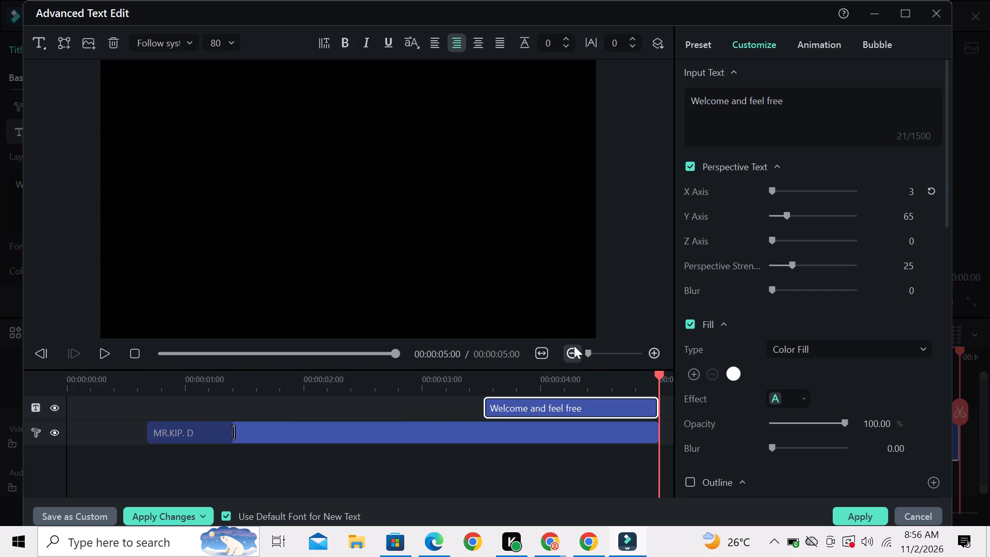
click(574, 346)
drag(574, 346, 535, 352)
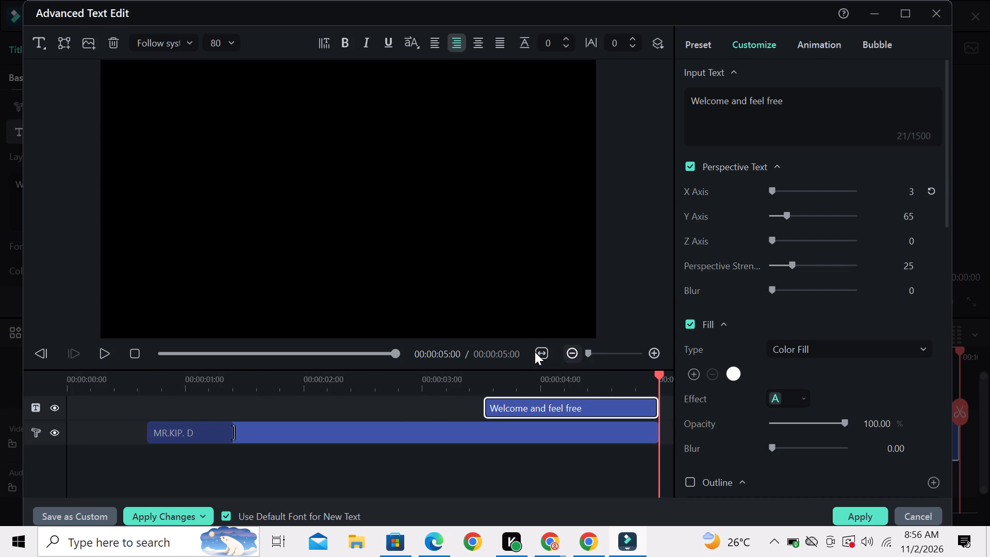
click(535, 352)
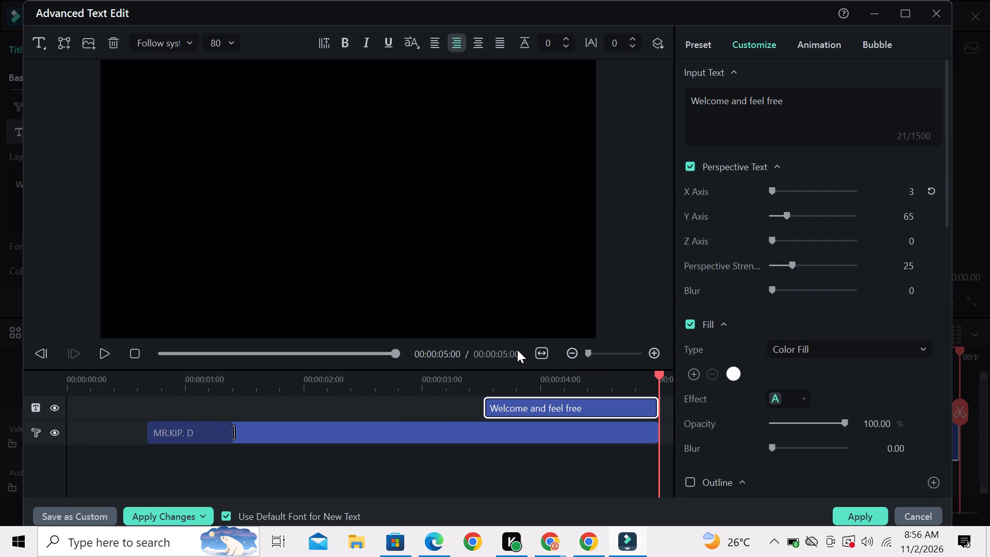
click(513, 350)
click(139, 352)
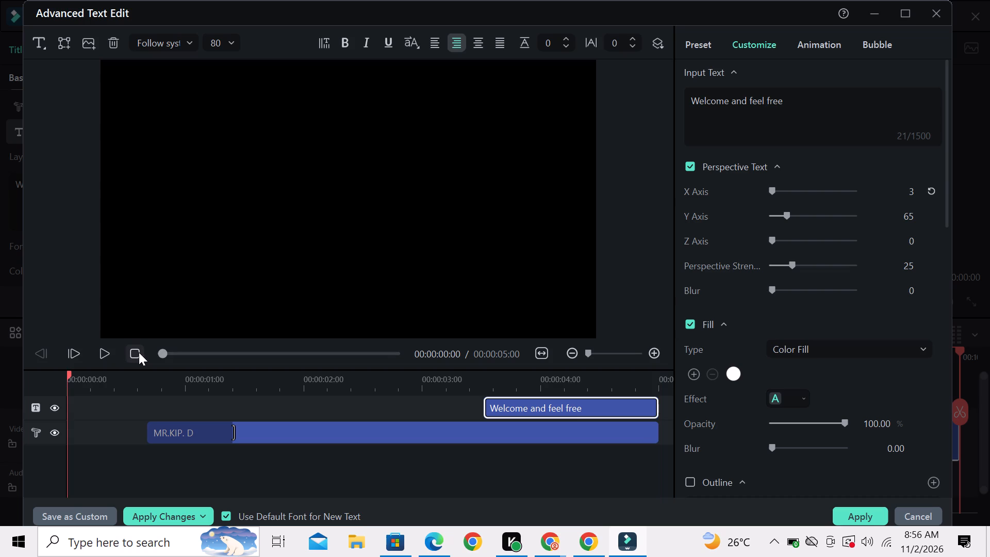
click(139, 352)
click(93, 355)
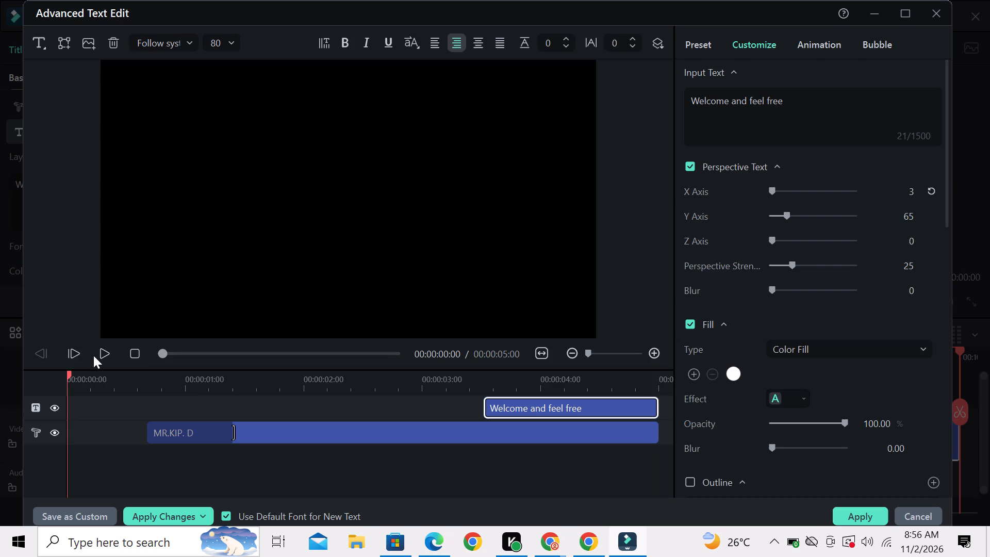
click(99, 356)
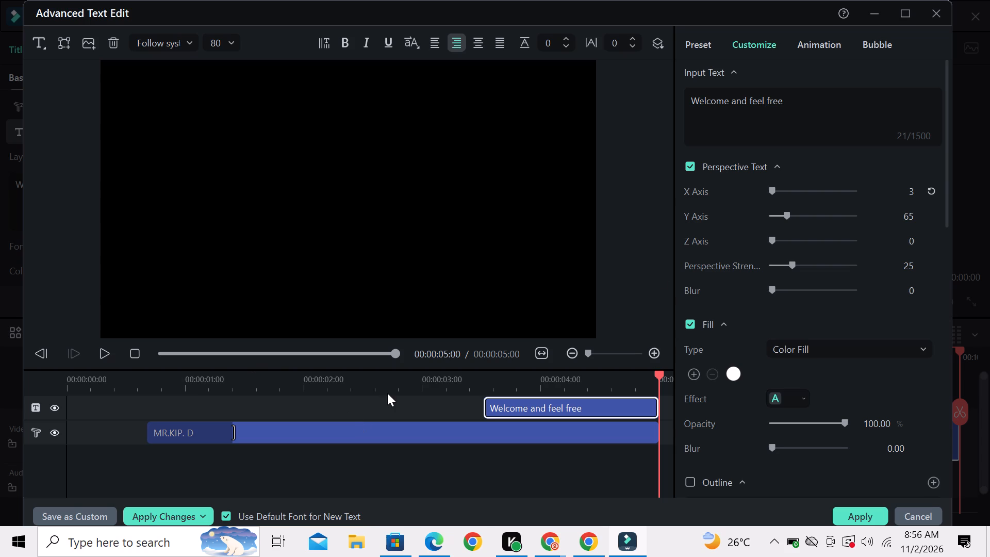
Change the welcome text's fill type to Gradient Fill and add a grey colour stop near the middle of the gradient.
click(825, 344)
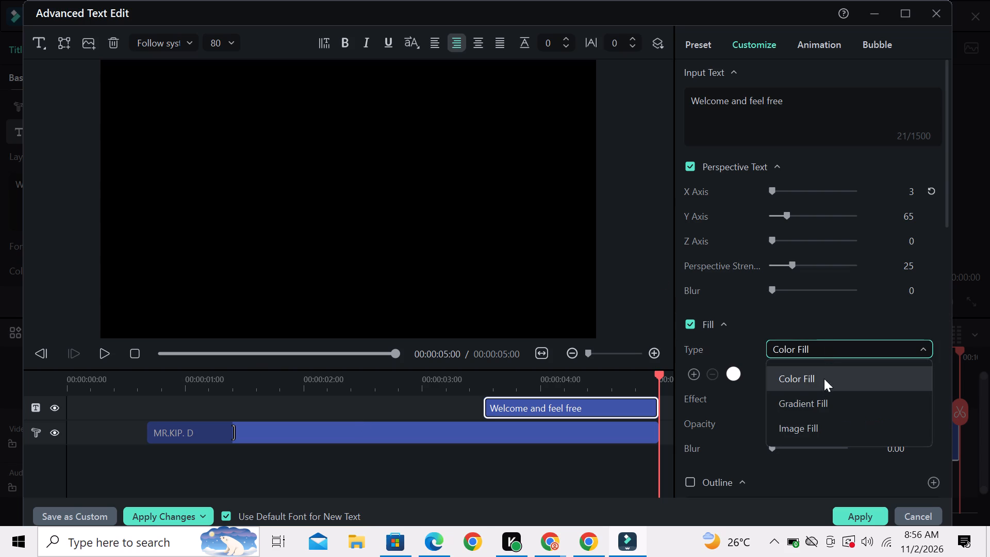
click(818, 403)
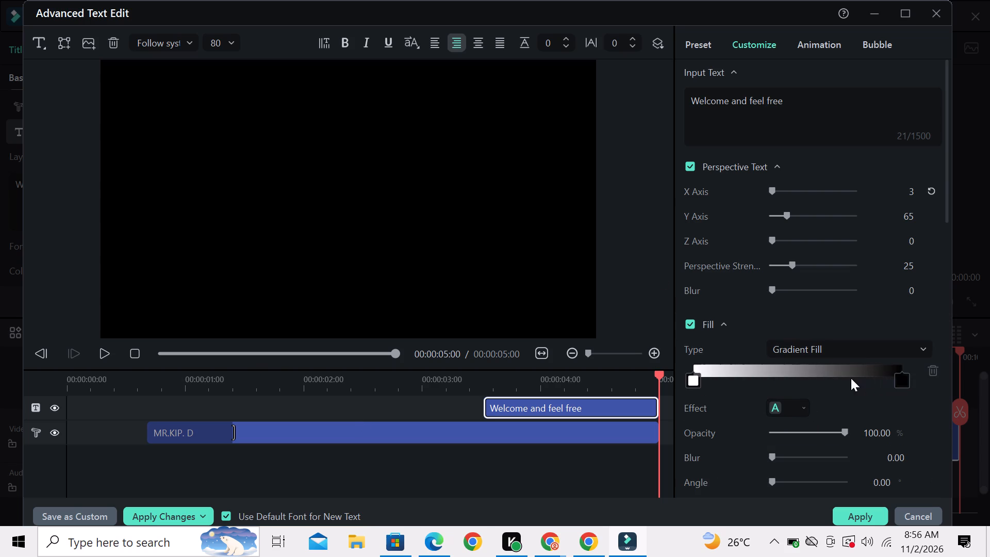
click(789, 376)
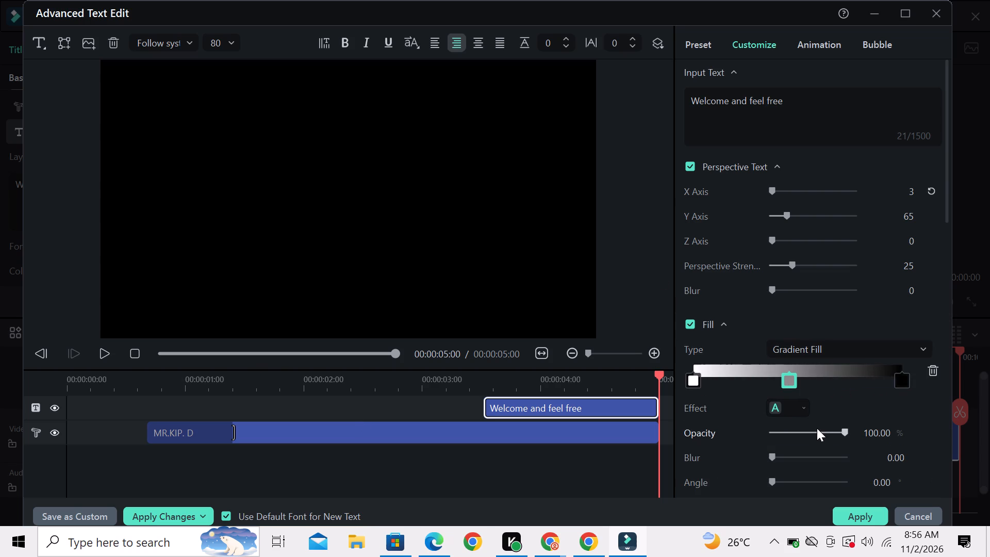
Enable the welcome text's background and set its colour to the preset purple #8800FF.
scroll(817, 429, down, 1)
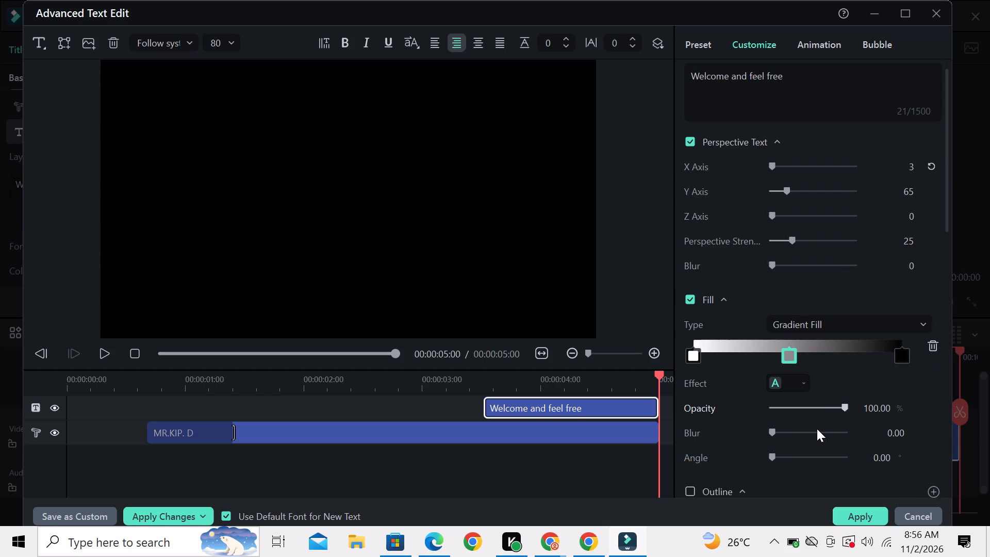
scroll(817, 429, down, 2)
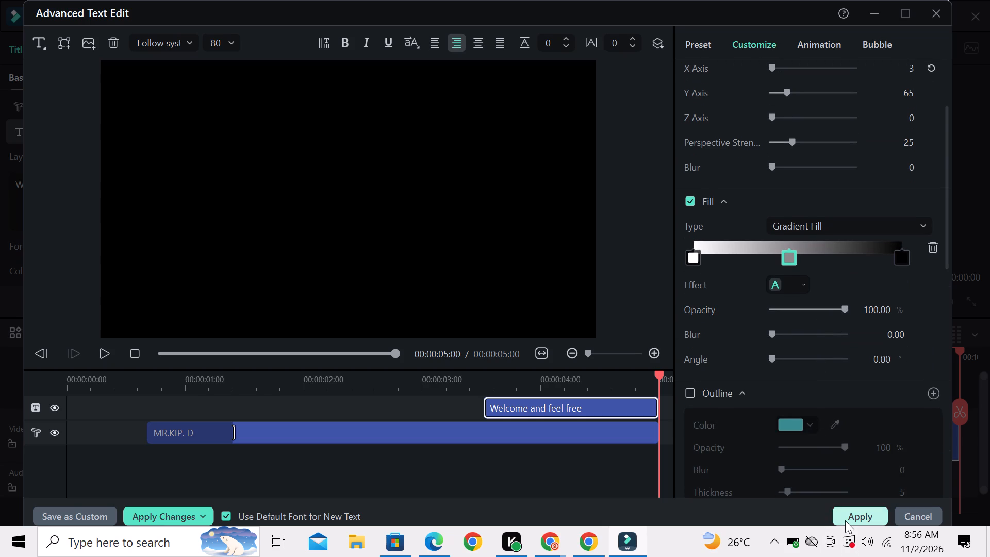
scroll(845, 520, down, 1)
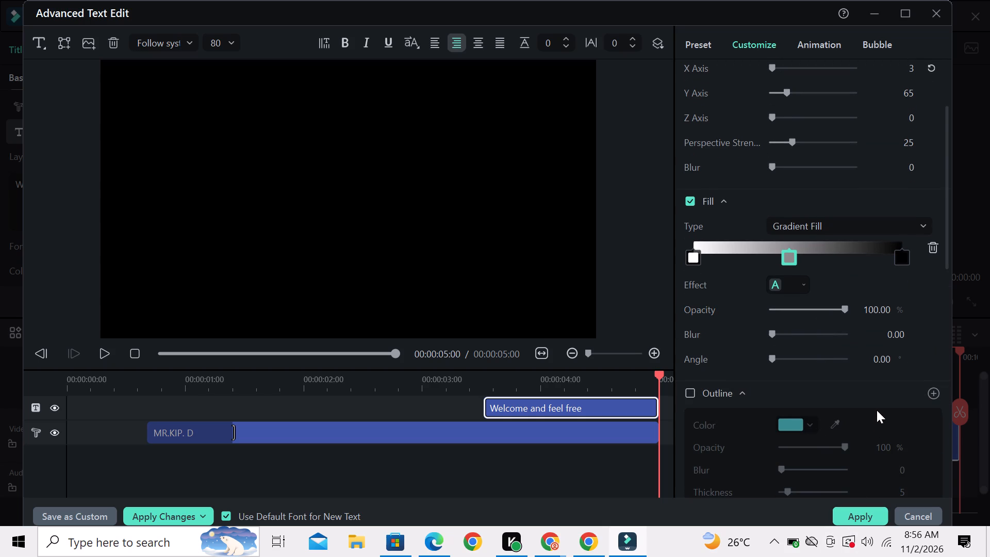
scroll(877, 410, down, 3)
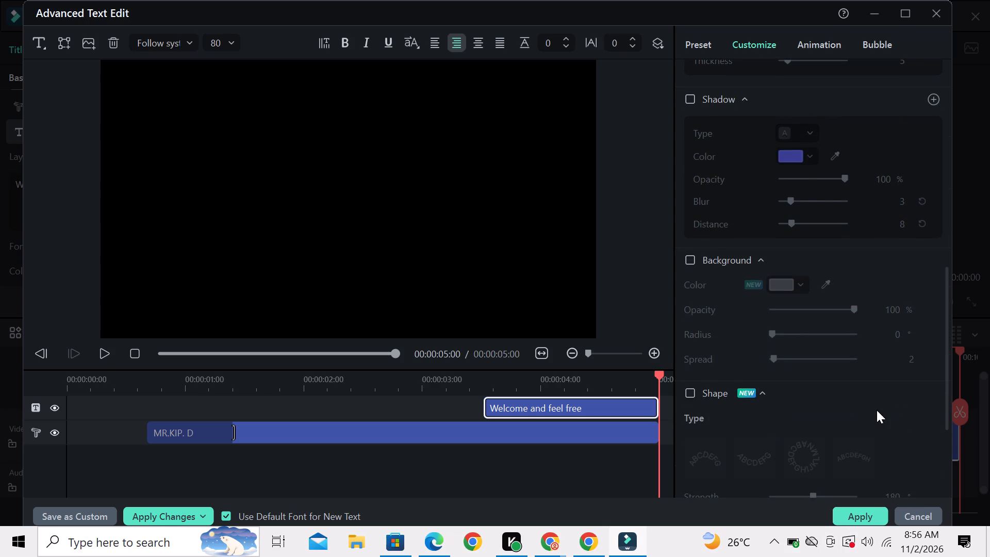
click(791, 289)
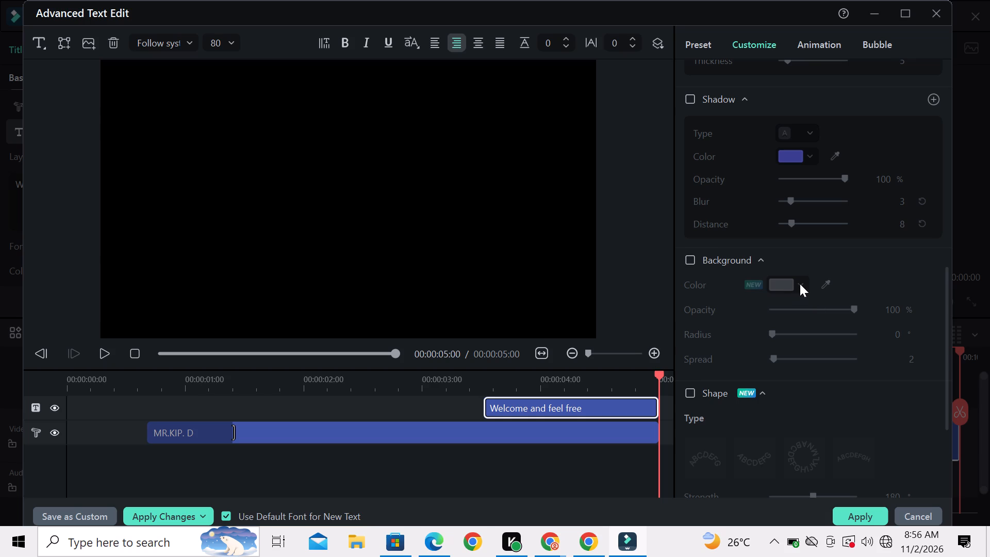
click(800, 284)
click(824, 284)
click(824, 284)
drag(824, 284, 687, 259)
click(687, 259)
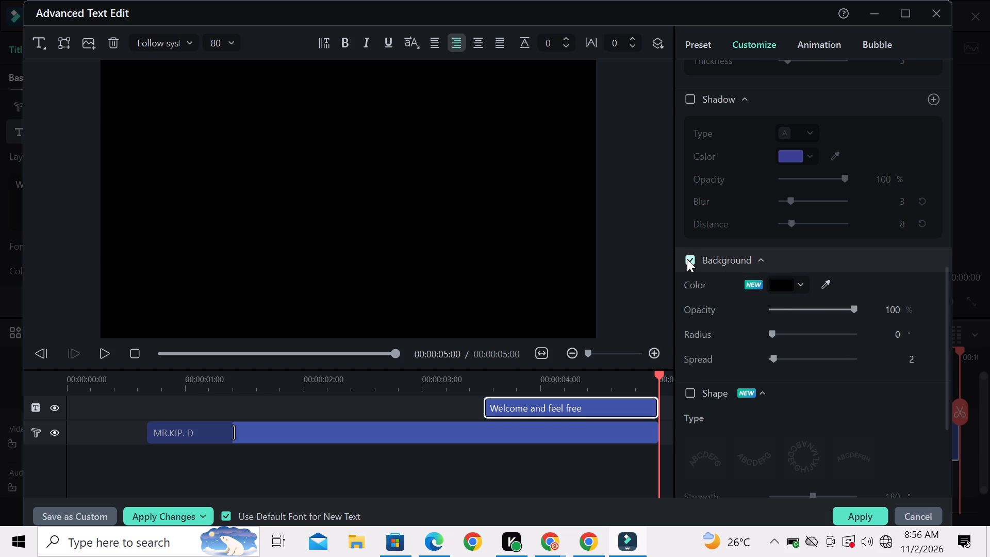
click(801, 285)
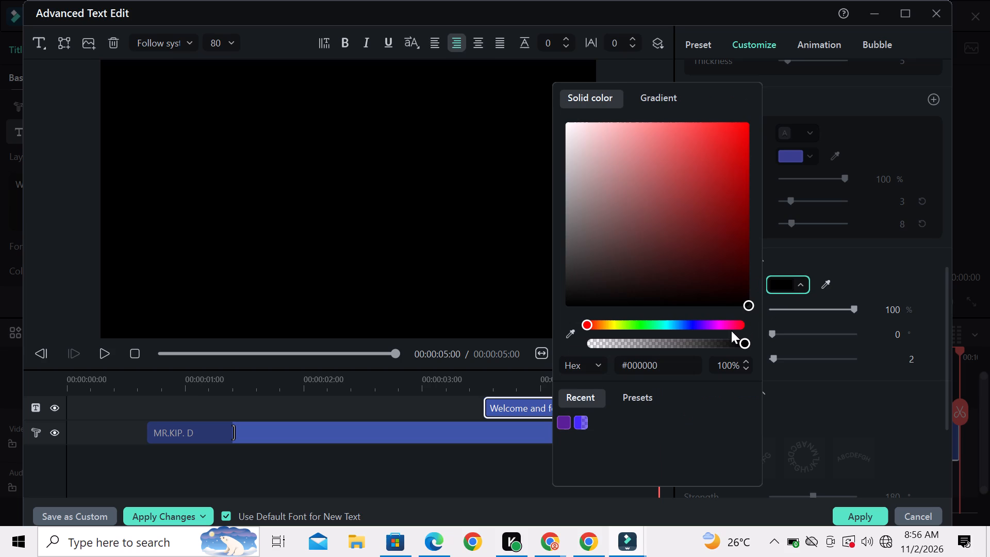
click(684, 321)
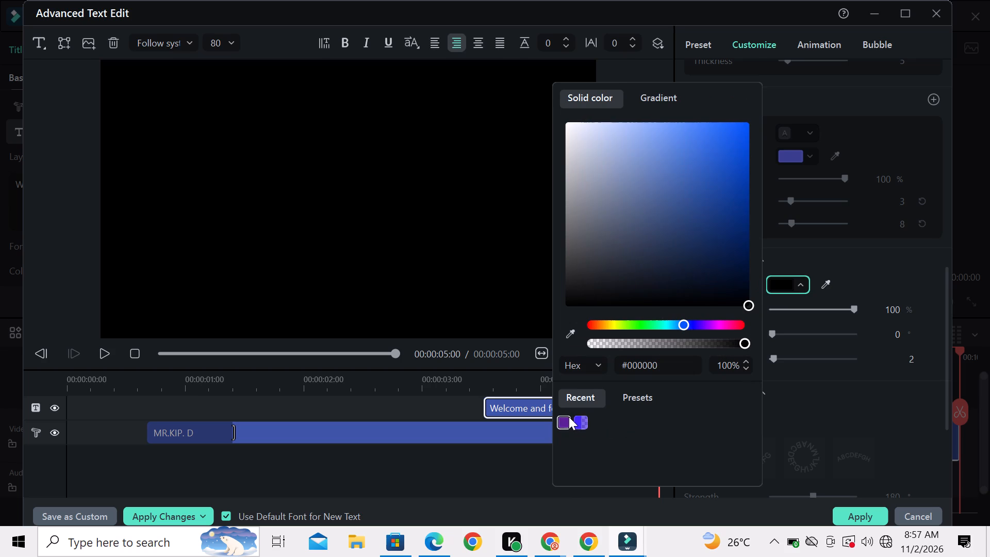
click(626, 392)
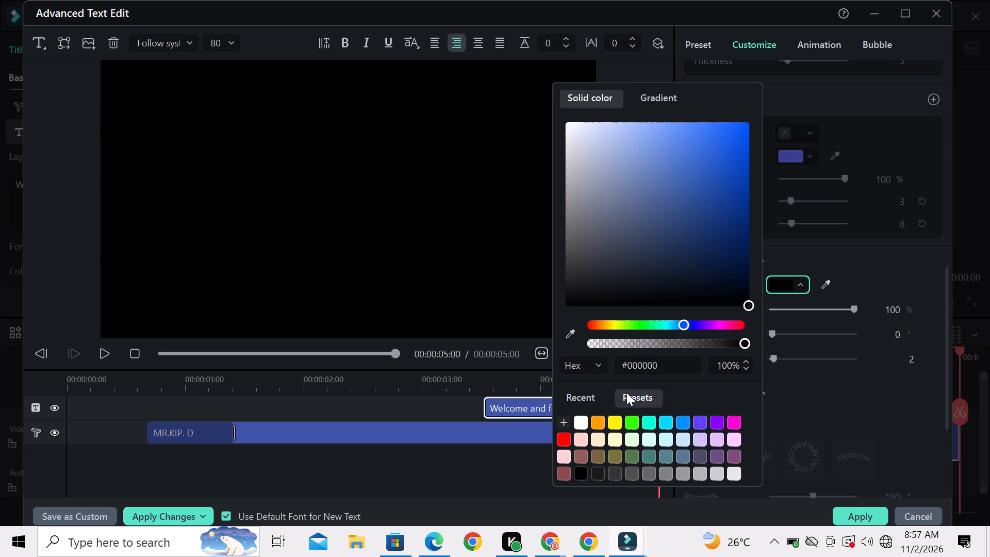
click(722, 428)
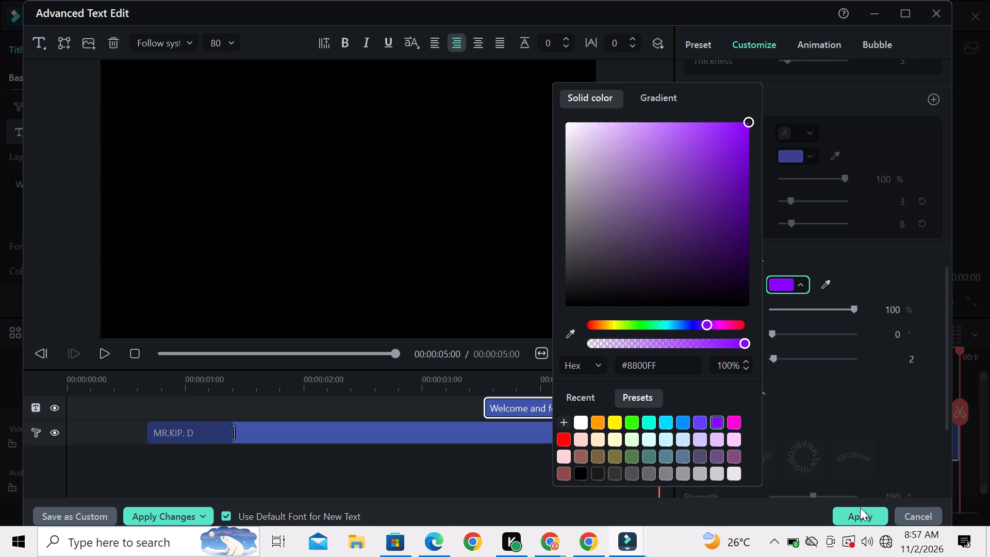
scroll(860, 508, down, 2)
scroll(883, 457, down, 2)
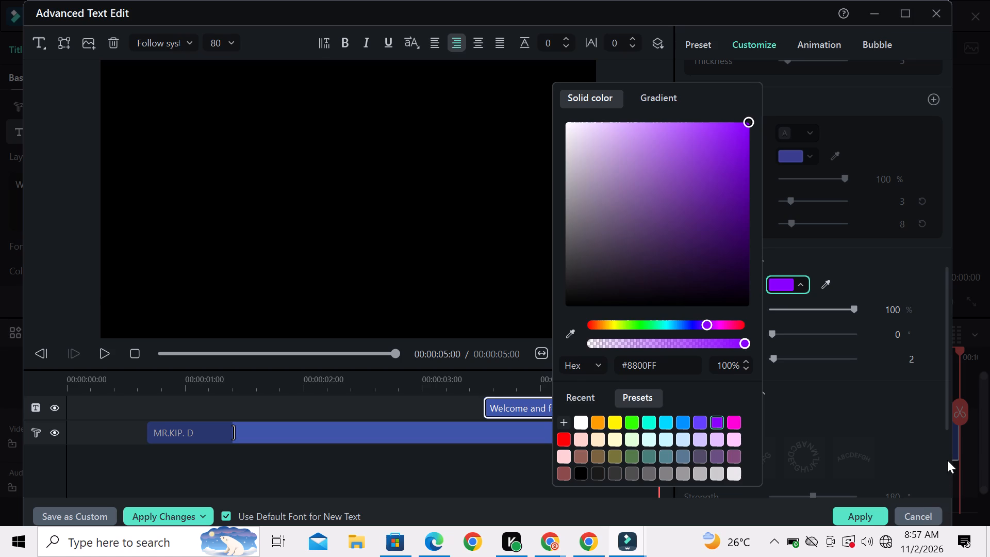
click(947, 460)
click(947, 466)
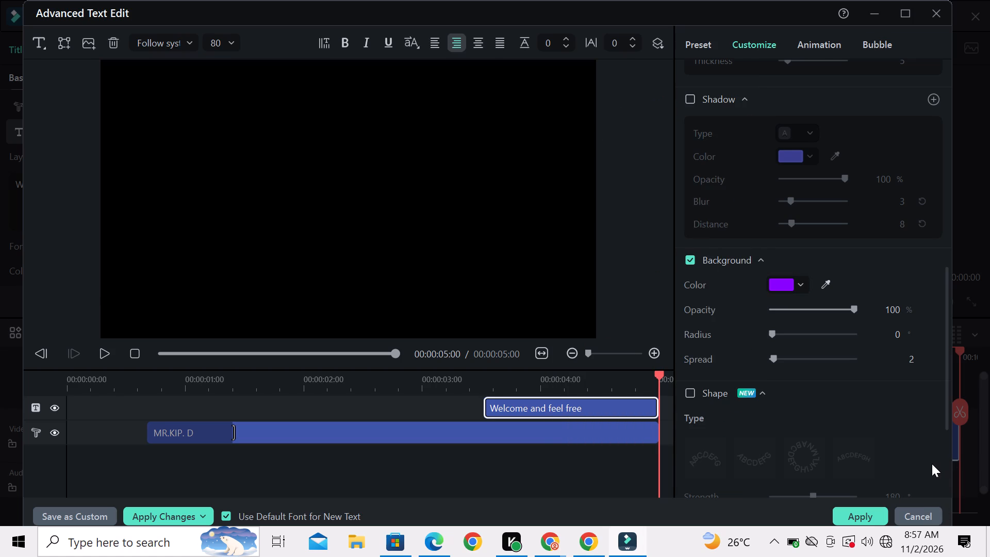
click(932, 464)
Enable Shape for the welcome text, accepting the loss of Perspective Text, choose the upward arch type, and apply the advanced edits.
scroll(892, 467, down, 2)
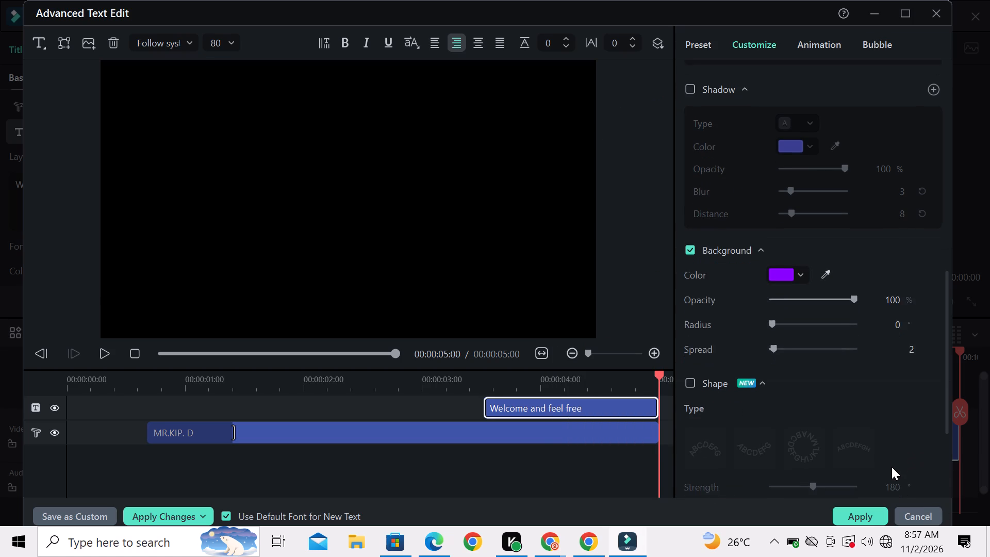
scroll(892, 467, down, 3)
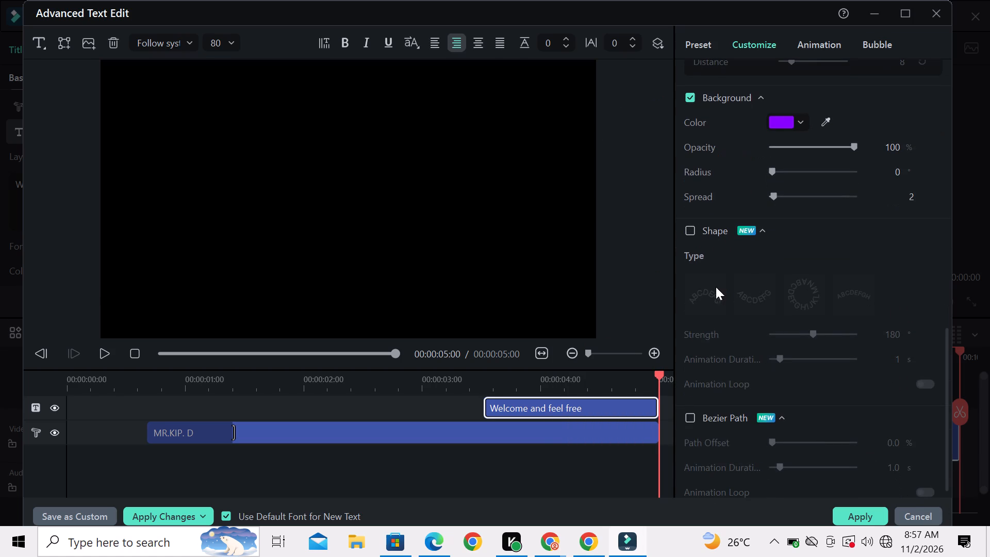
click(696, 235)
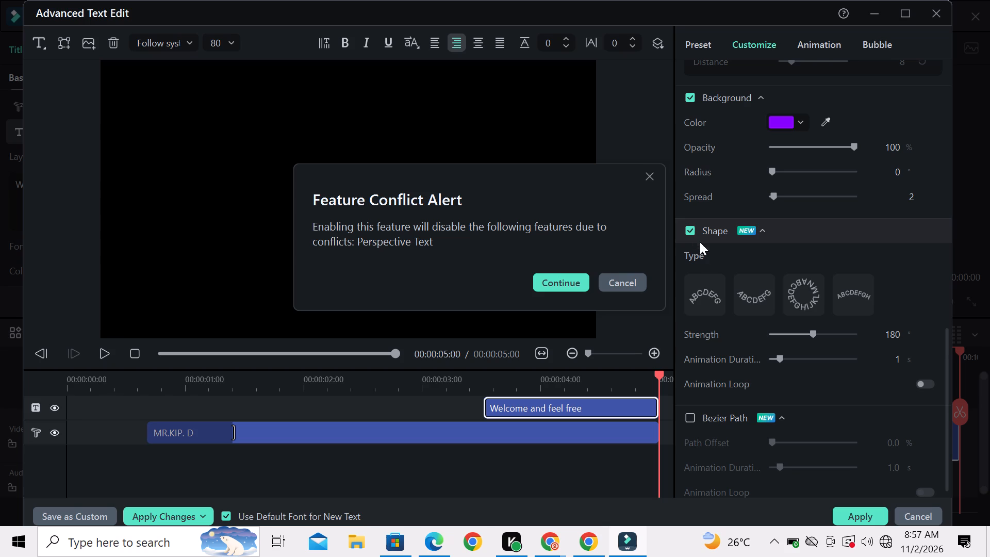
click(583, 288)
click(705, 304)
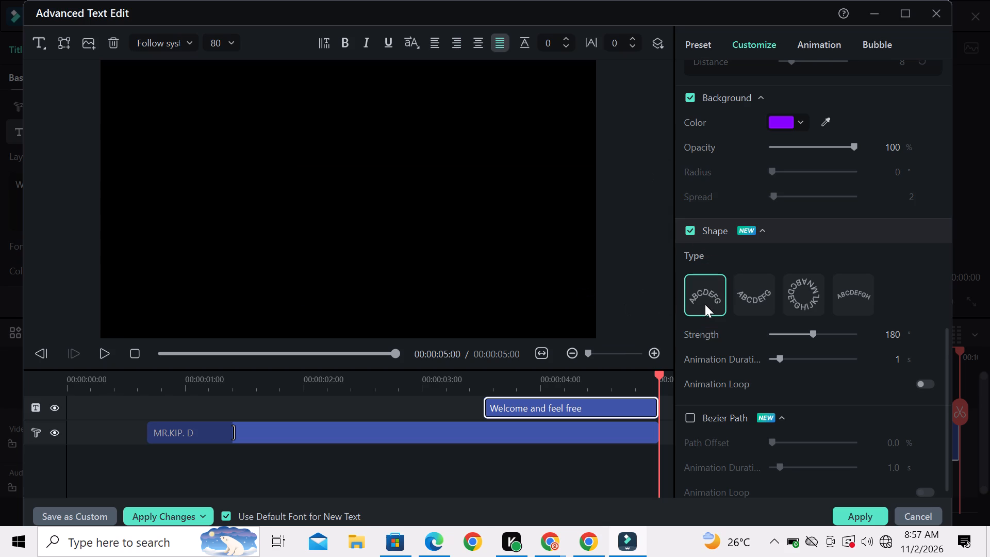
click(705, 304)
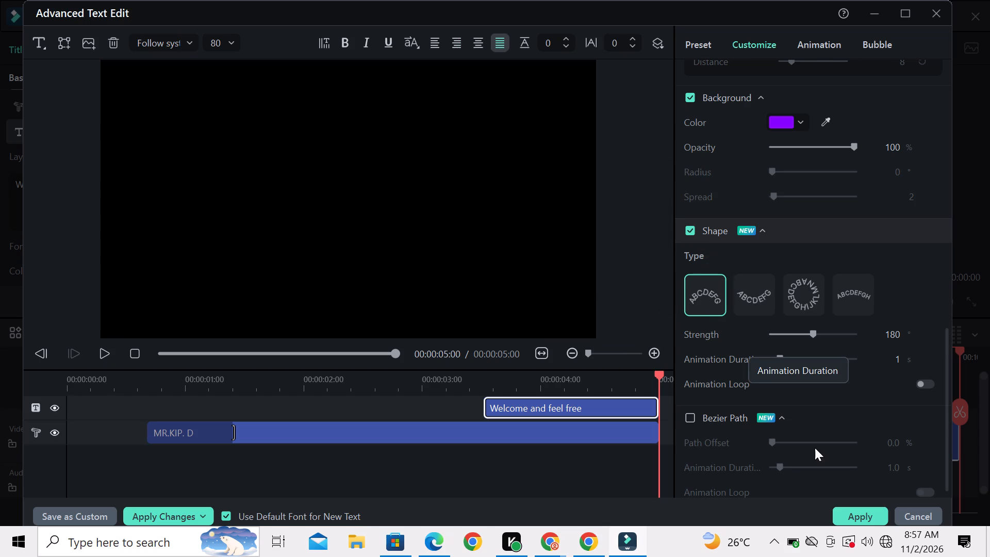
click(846, 508)
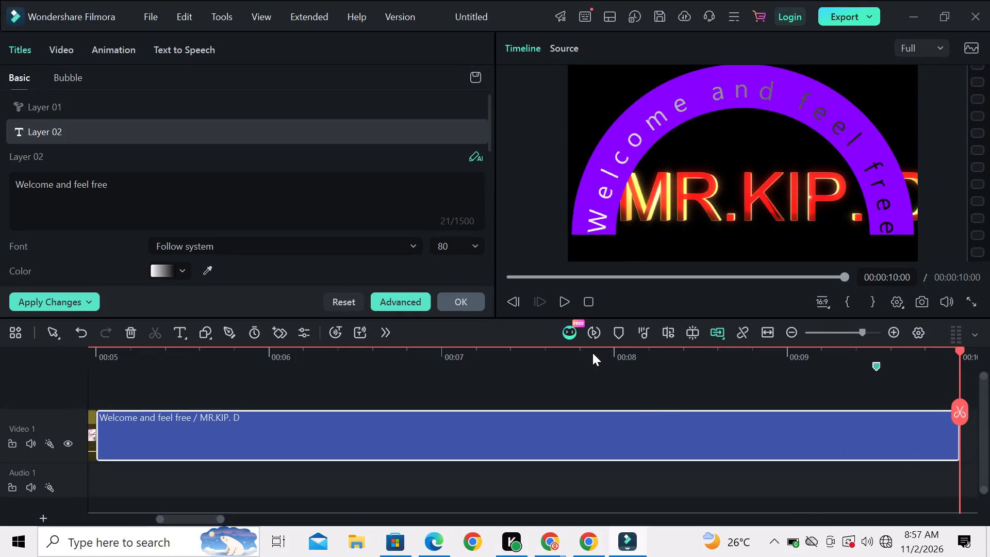
Play back the main timeline to review the edited title.
click(567, 306)
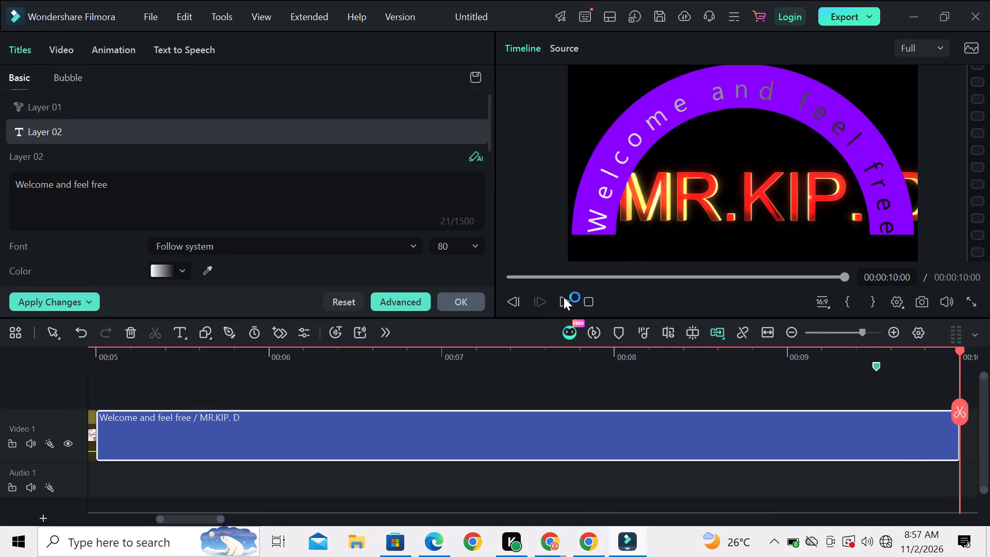
click(564, 297)
click(564, 297)
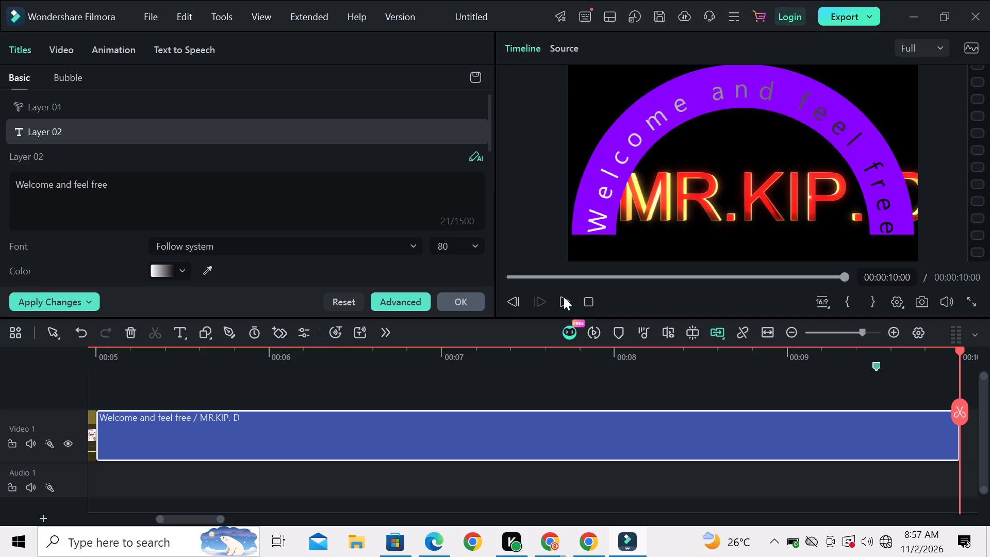
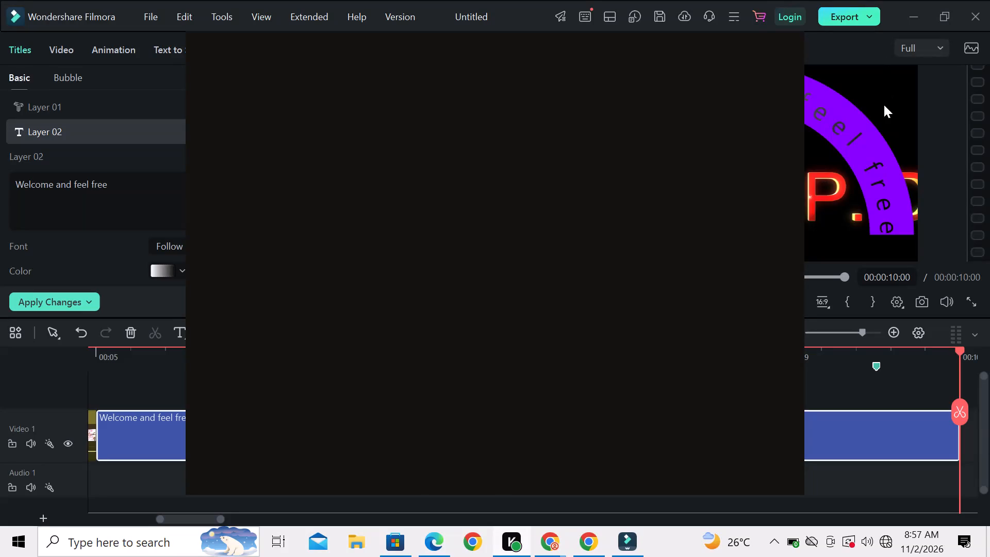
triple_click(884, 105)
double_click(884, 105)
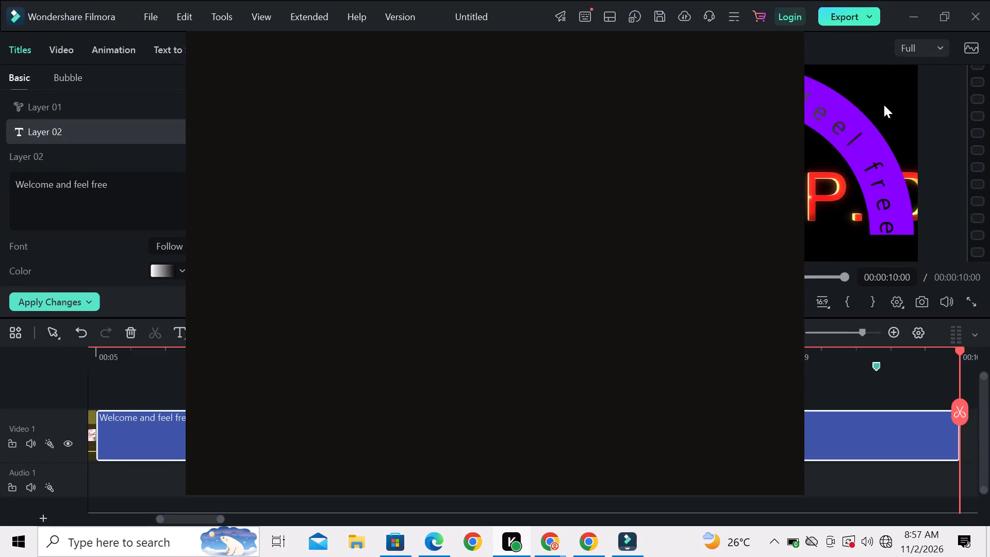
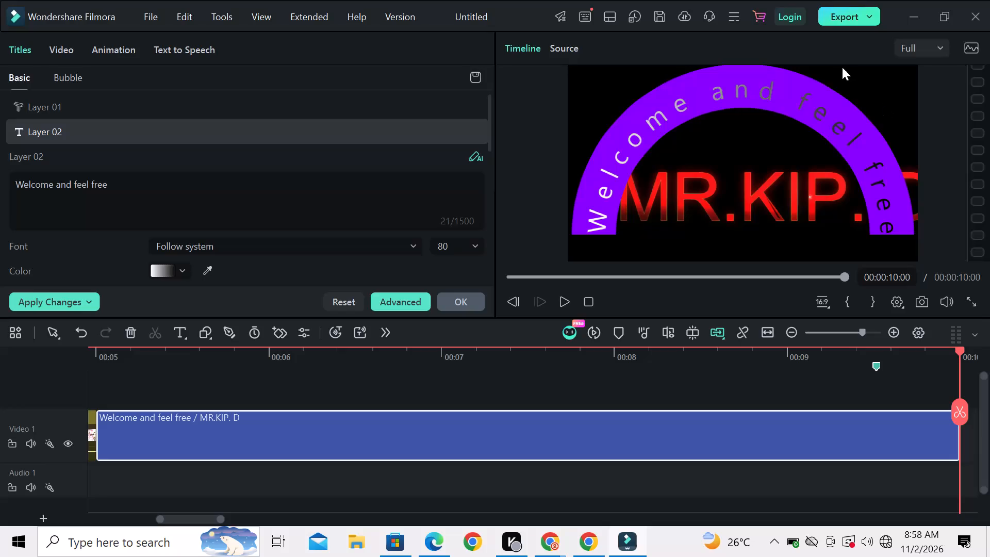
Shorten the welcome and MR.KIP. D title clip from its end to finish at 00:00:06:18, and play the preview.
click(568, 300)
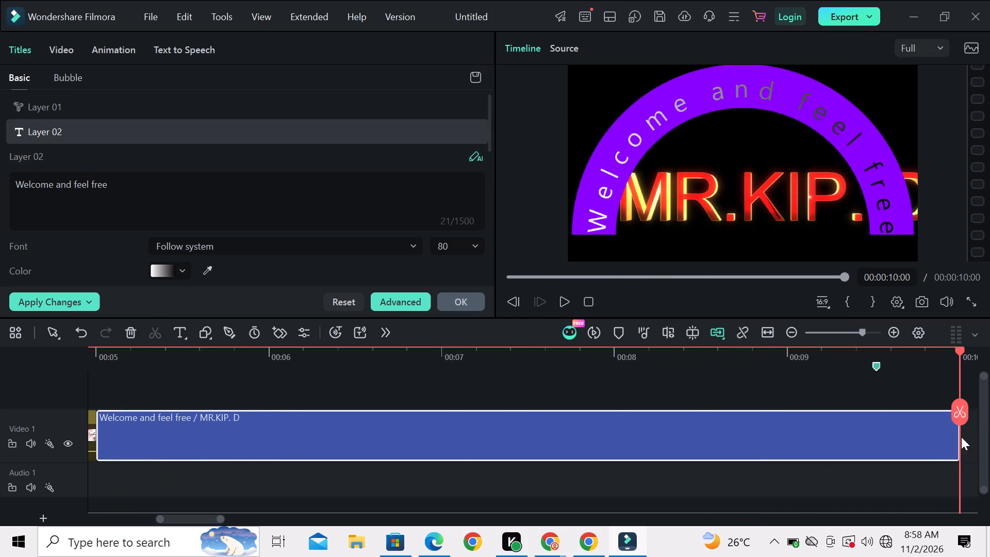
drag(955, 435, 945, 436)
drag(945, 436, 388, 482)
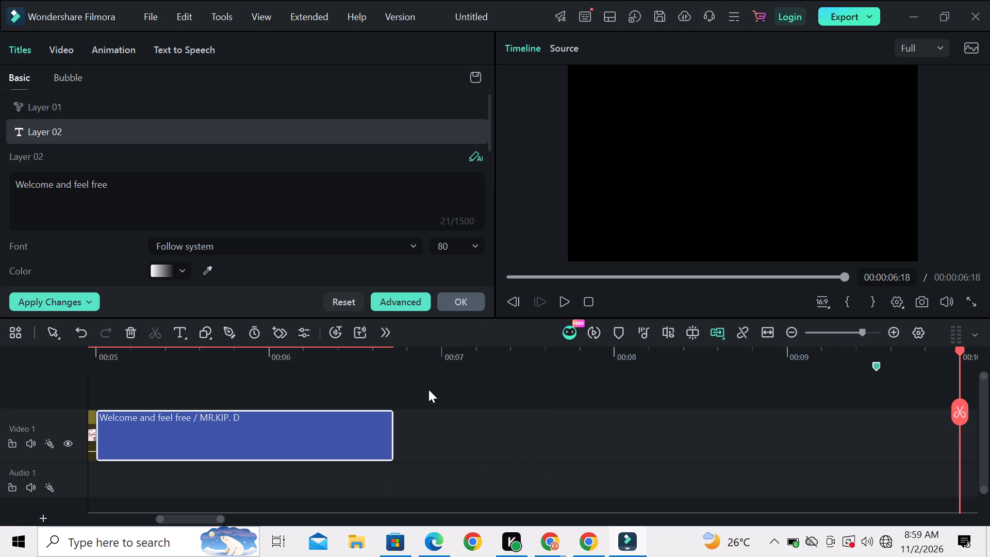
click(557, 294)
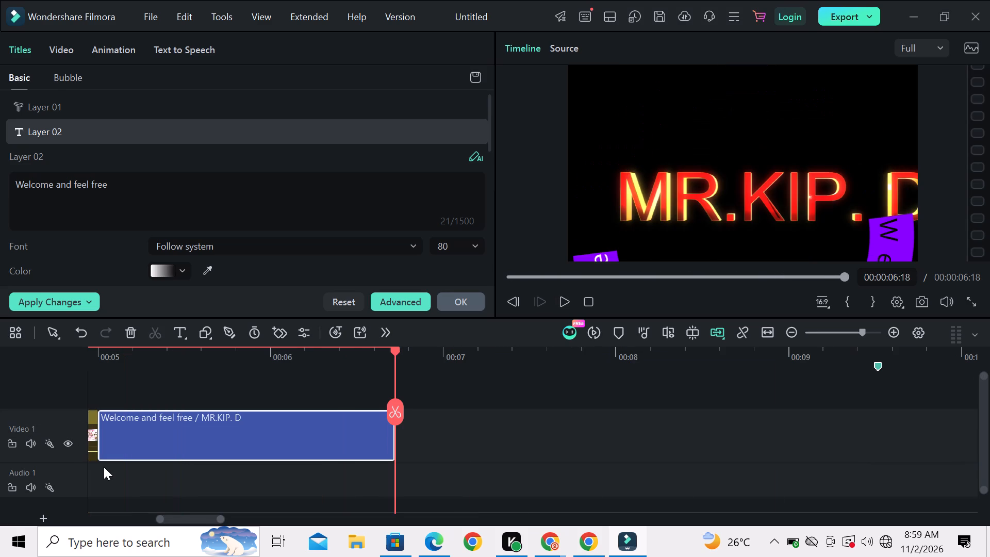
Trim the end of the 3D Silver Badge logo reveal clip to a duration of 00:00:00:20.
drag(104, 467, 89, 465)
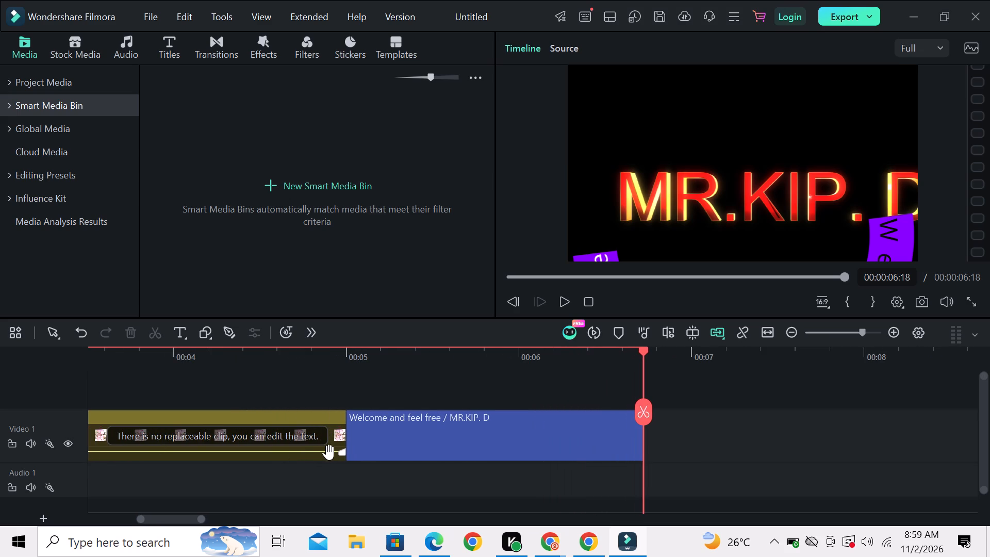
drag(341, 452, 304, 450)
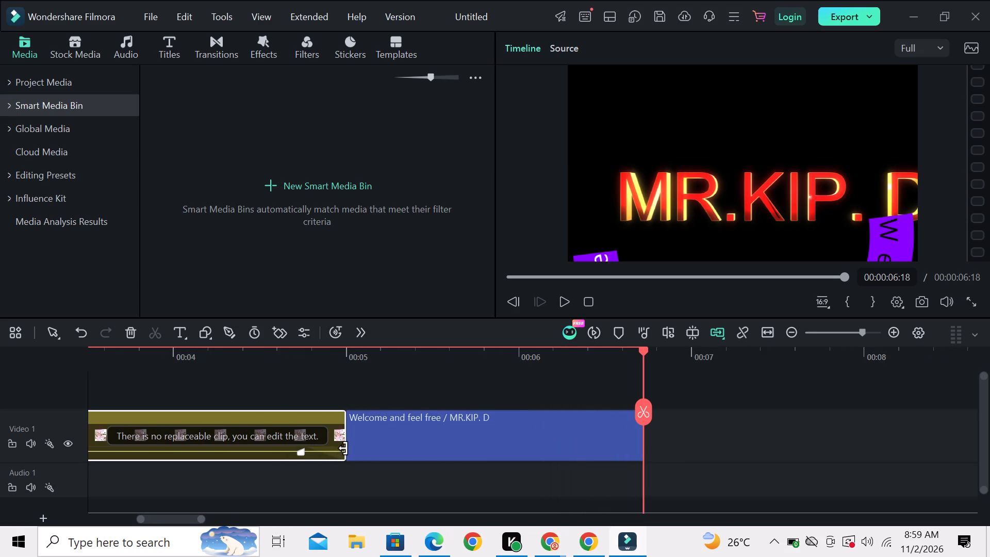
drag(343, 448, 176, 450)
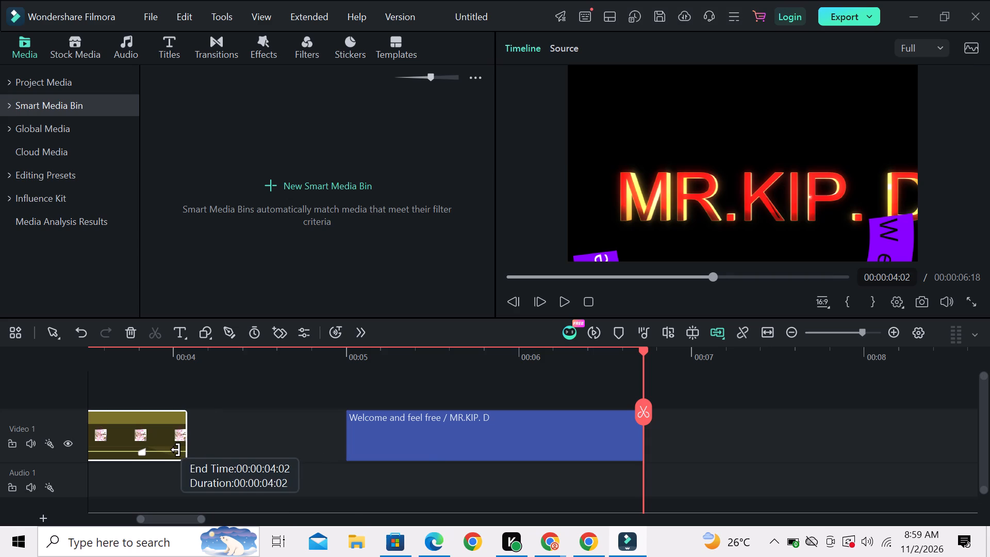
drag(176, 450, 145, 450)
scroll(169, 444, left, 1)
drag(111, 444, 73, 444)
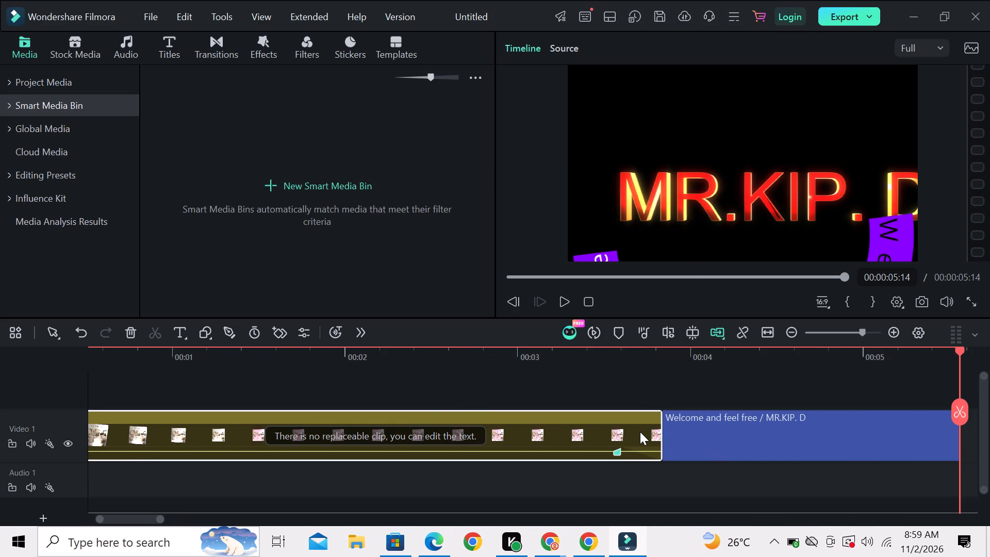
drag(658, 432, 284, 454)
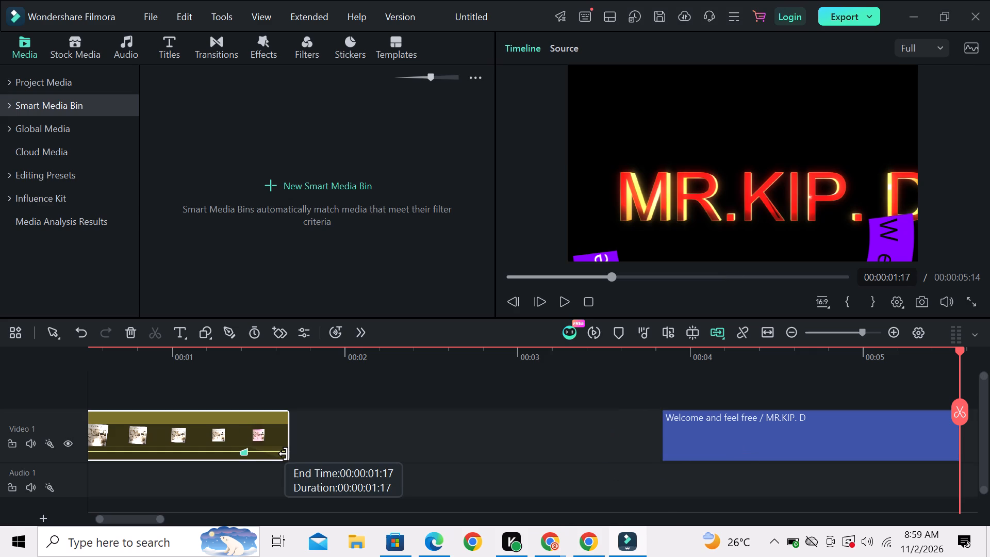
drag(284, 454, 130, 449)
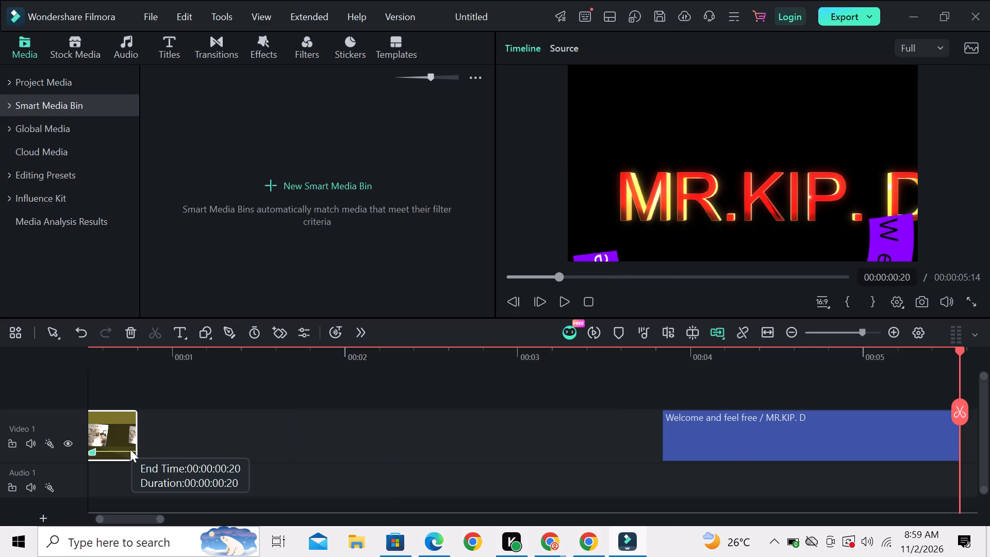